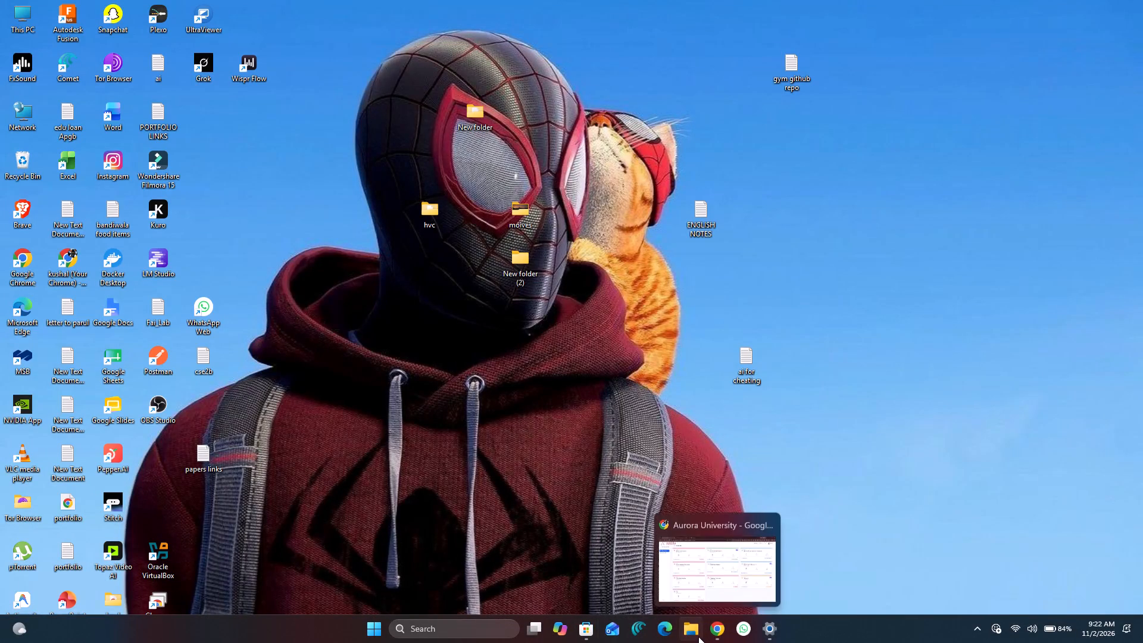
Switch to Google Chrome and bring up the empty new tab.
click(713, 632)
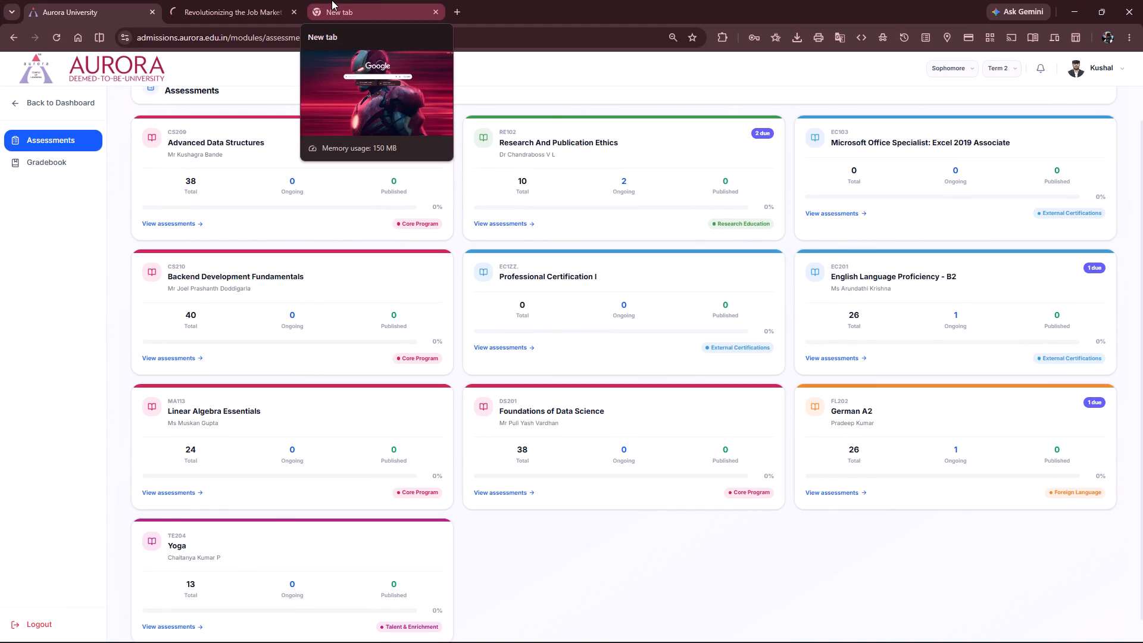
click(382, 1)
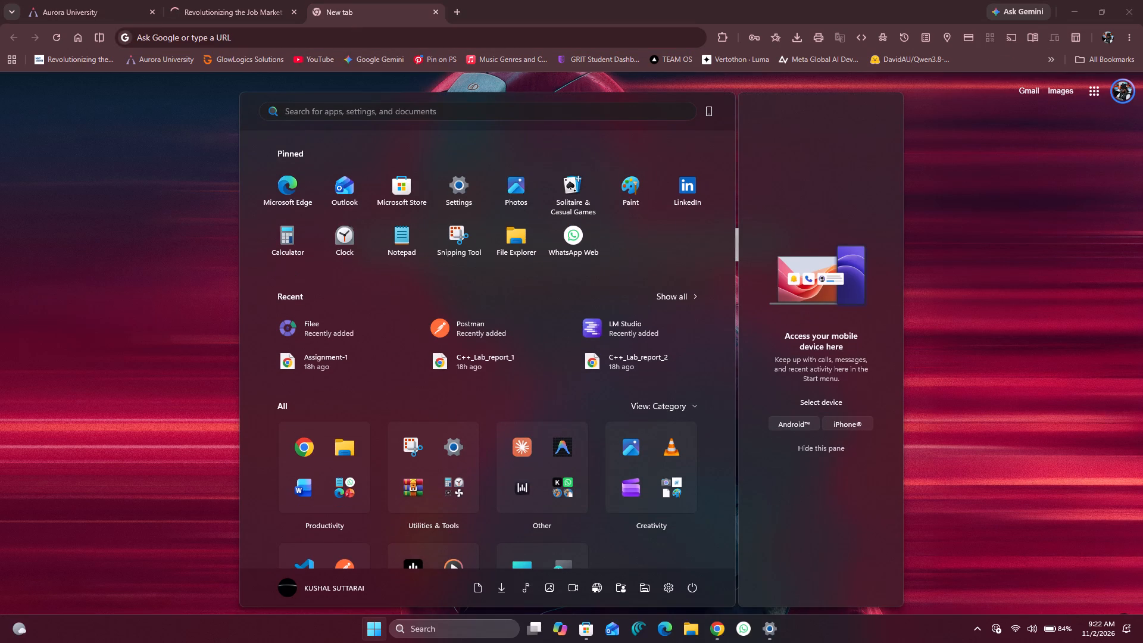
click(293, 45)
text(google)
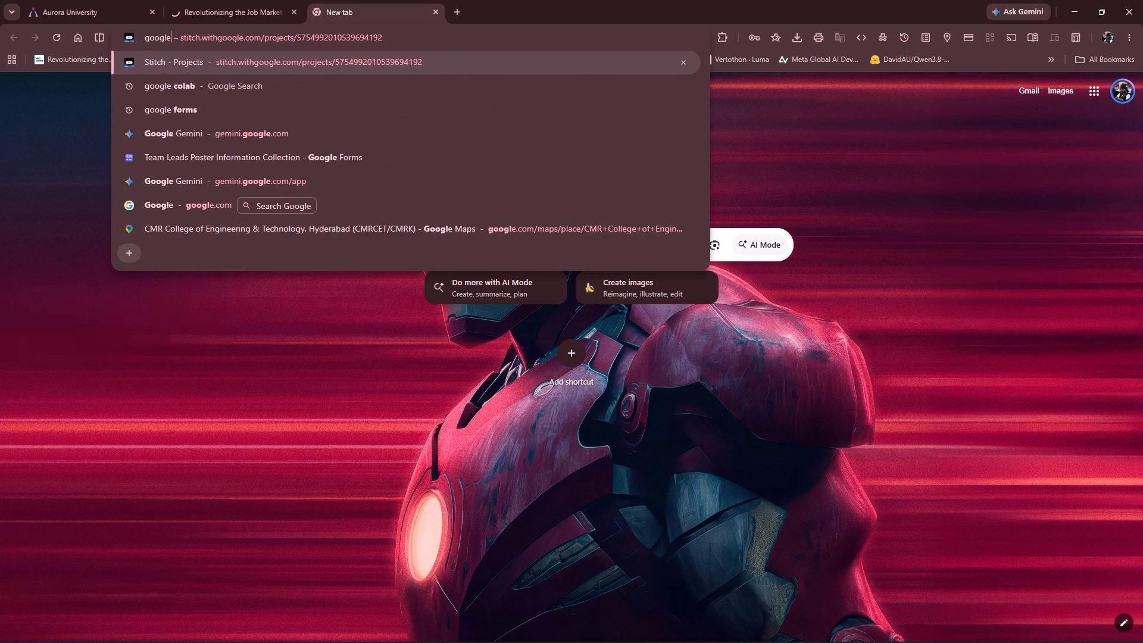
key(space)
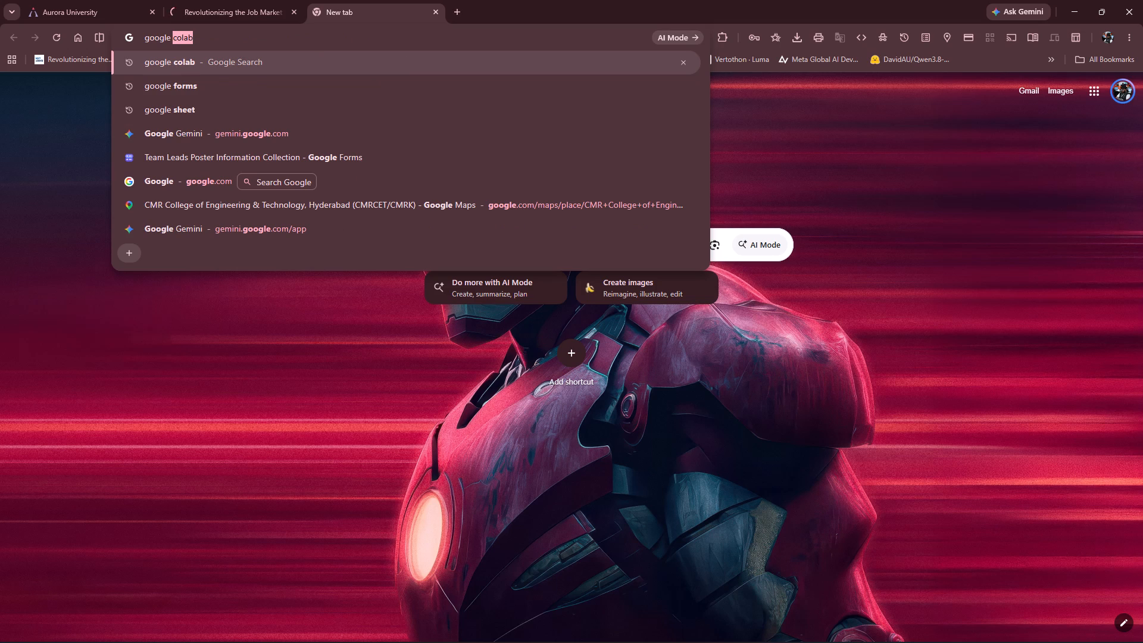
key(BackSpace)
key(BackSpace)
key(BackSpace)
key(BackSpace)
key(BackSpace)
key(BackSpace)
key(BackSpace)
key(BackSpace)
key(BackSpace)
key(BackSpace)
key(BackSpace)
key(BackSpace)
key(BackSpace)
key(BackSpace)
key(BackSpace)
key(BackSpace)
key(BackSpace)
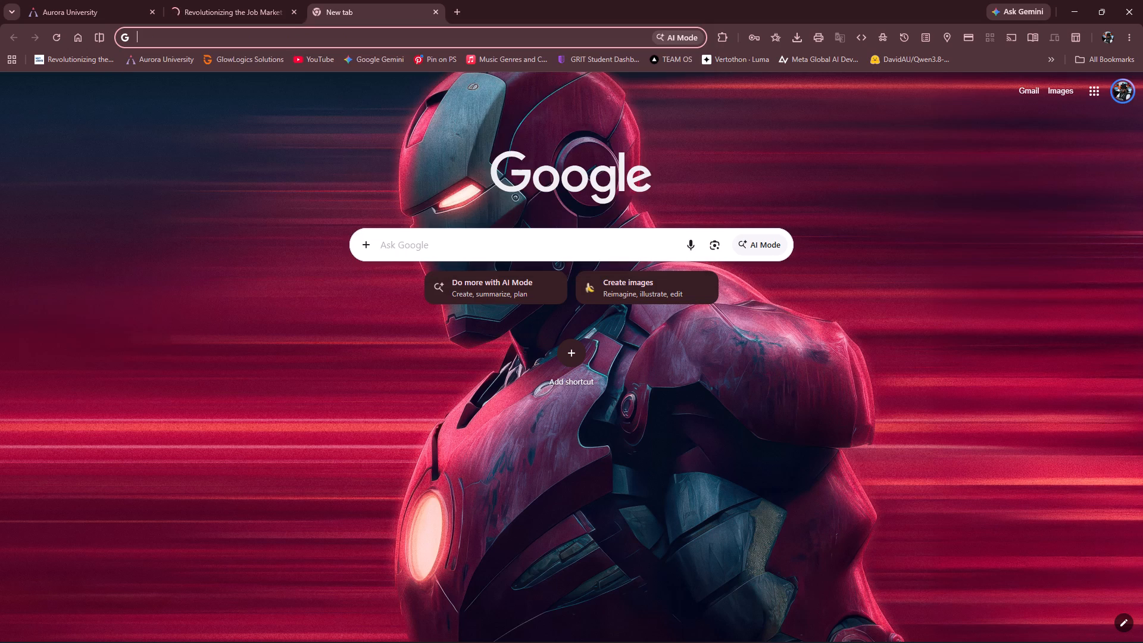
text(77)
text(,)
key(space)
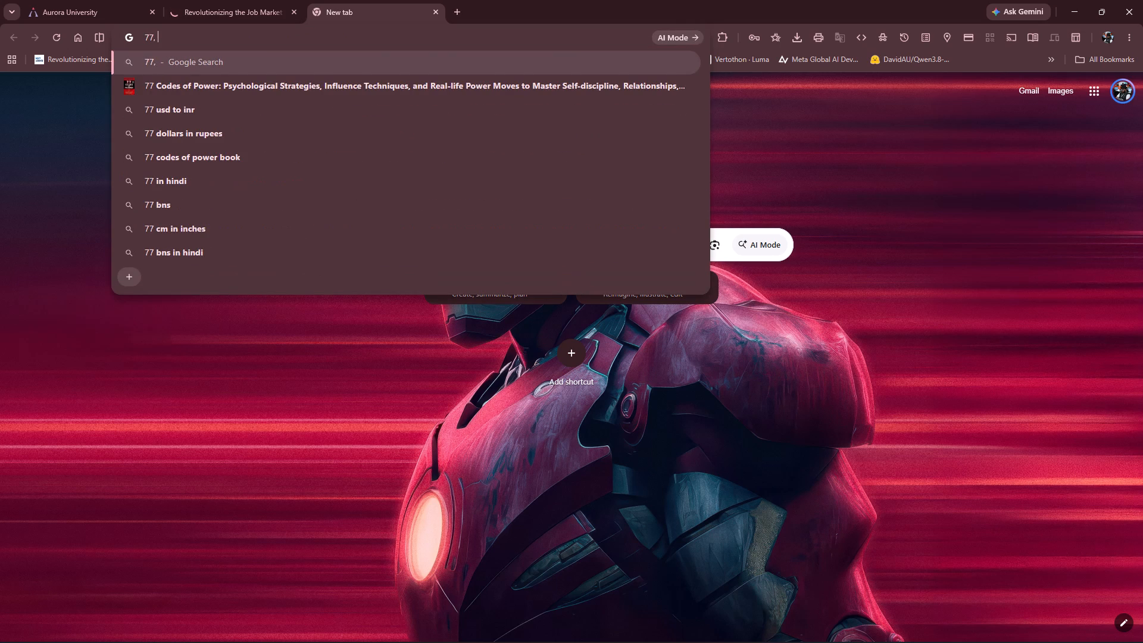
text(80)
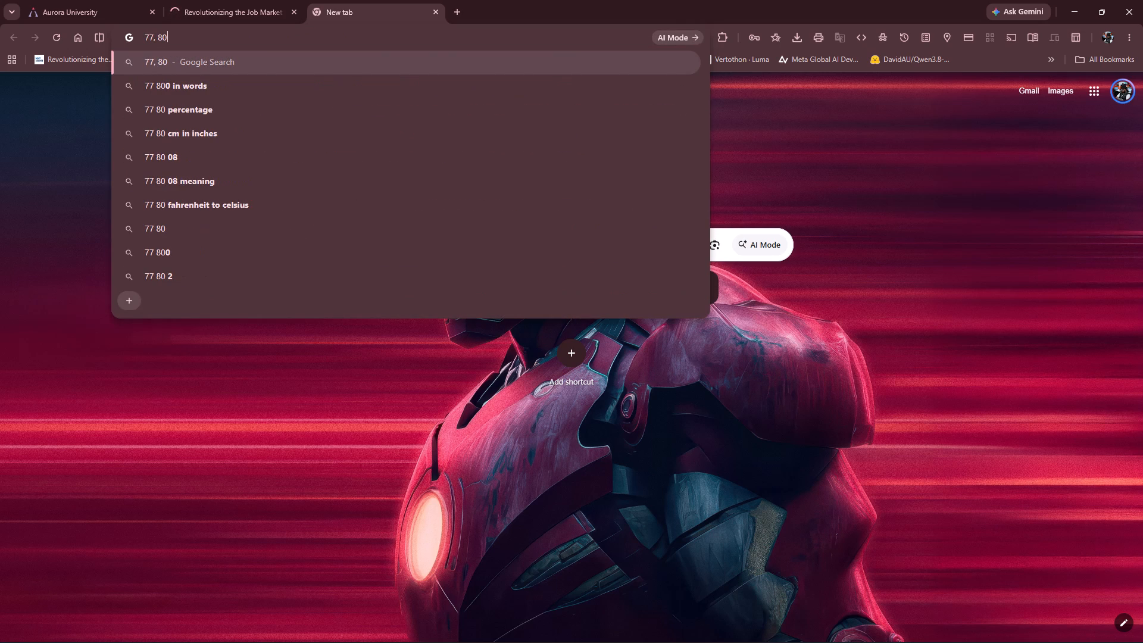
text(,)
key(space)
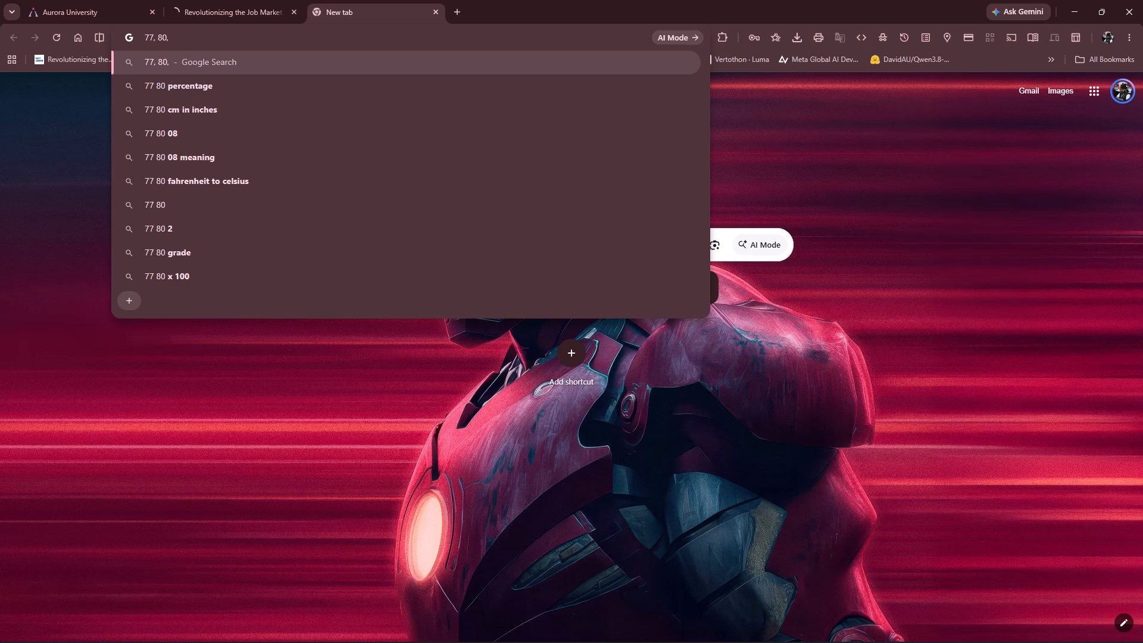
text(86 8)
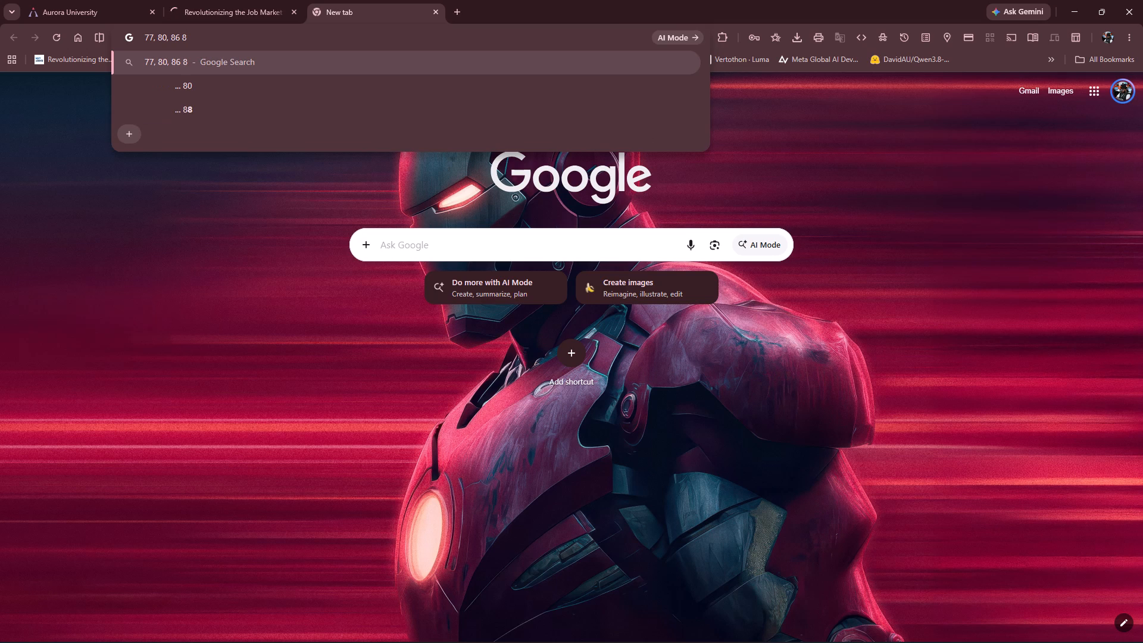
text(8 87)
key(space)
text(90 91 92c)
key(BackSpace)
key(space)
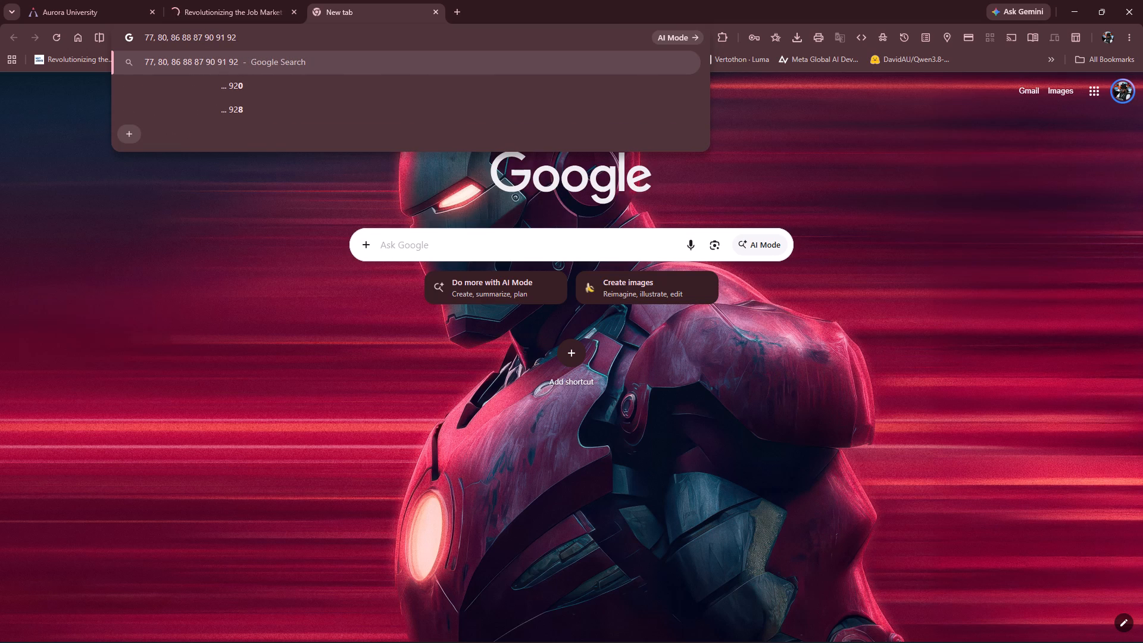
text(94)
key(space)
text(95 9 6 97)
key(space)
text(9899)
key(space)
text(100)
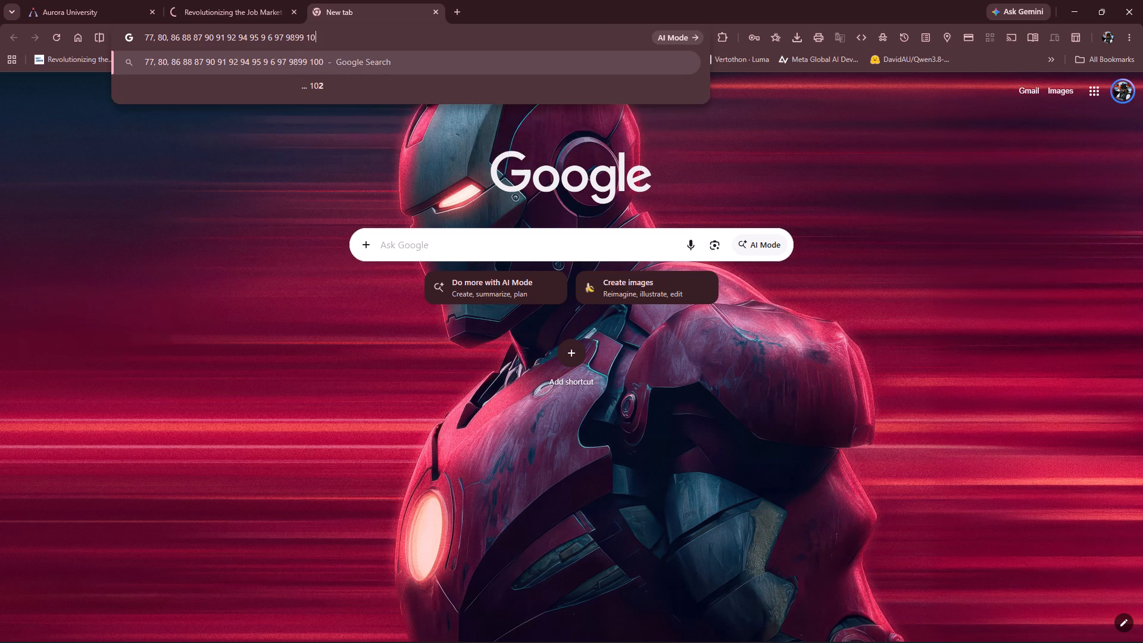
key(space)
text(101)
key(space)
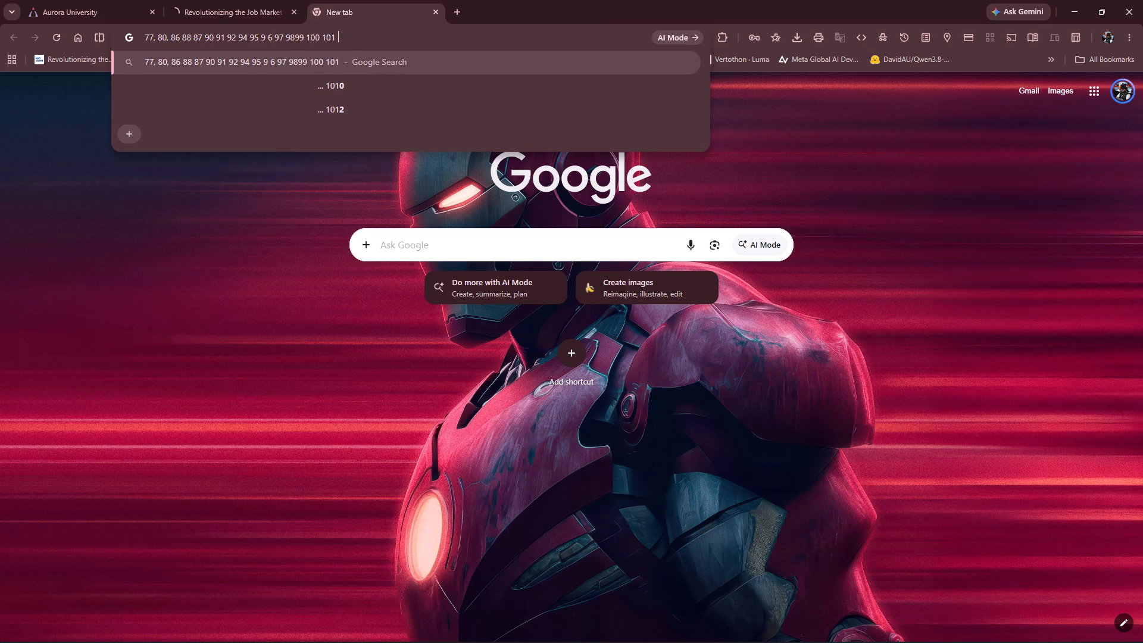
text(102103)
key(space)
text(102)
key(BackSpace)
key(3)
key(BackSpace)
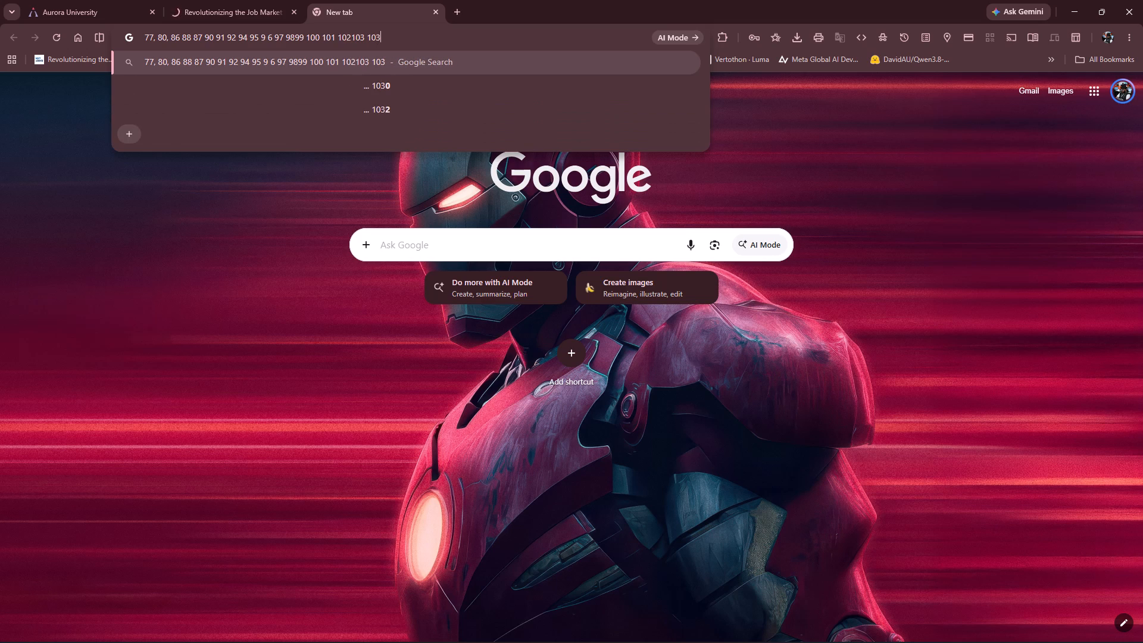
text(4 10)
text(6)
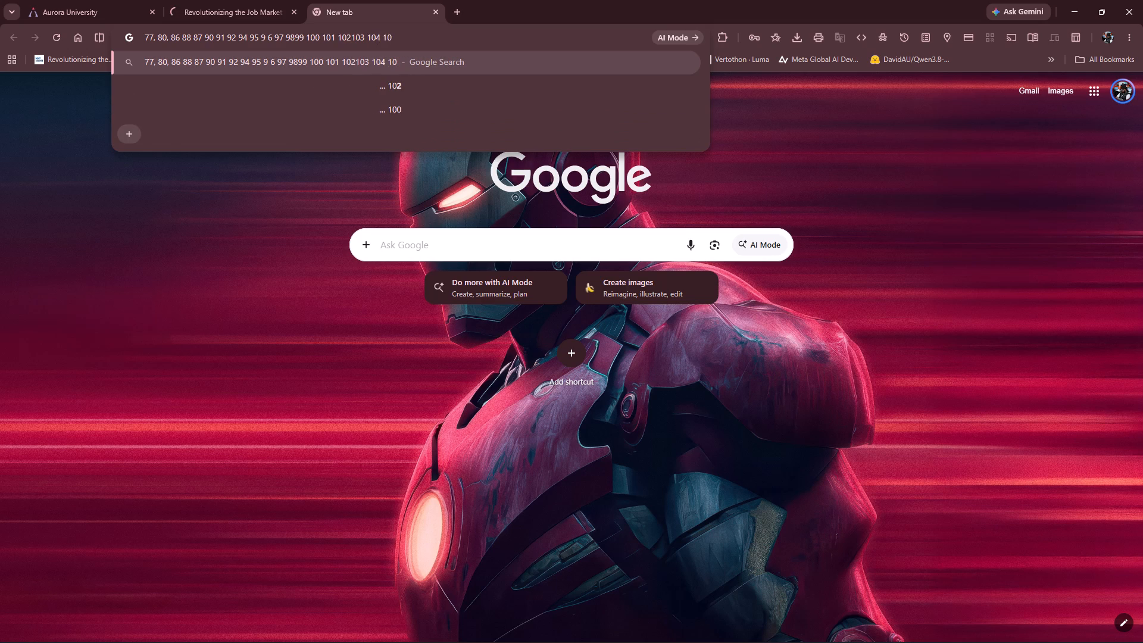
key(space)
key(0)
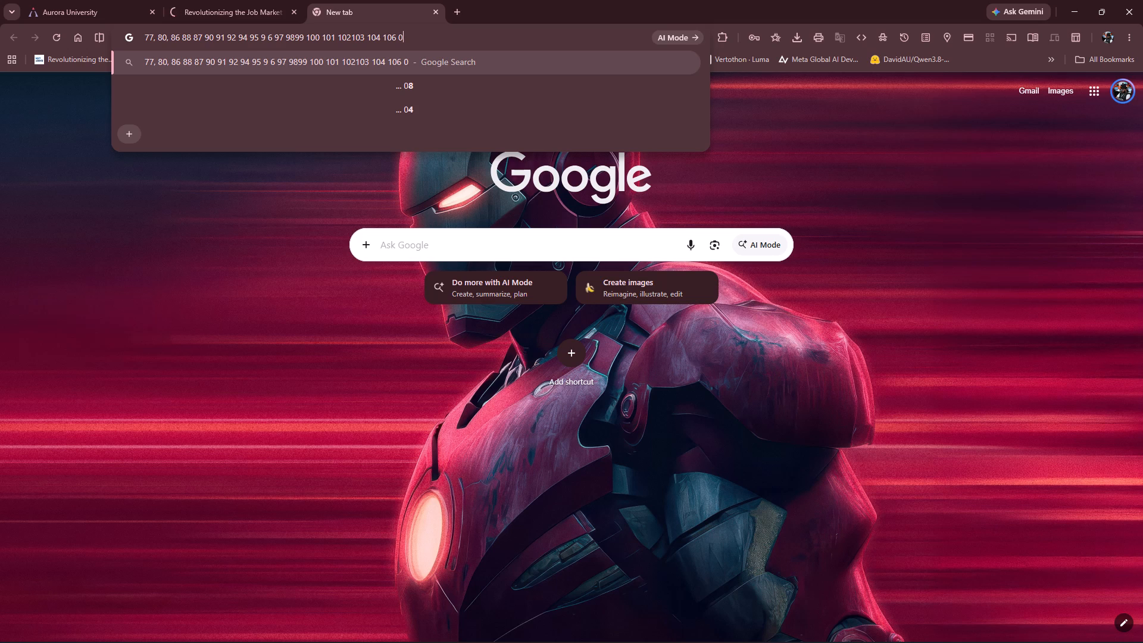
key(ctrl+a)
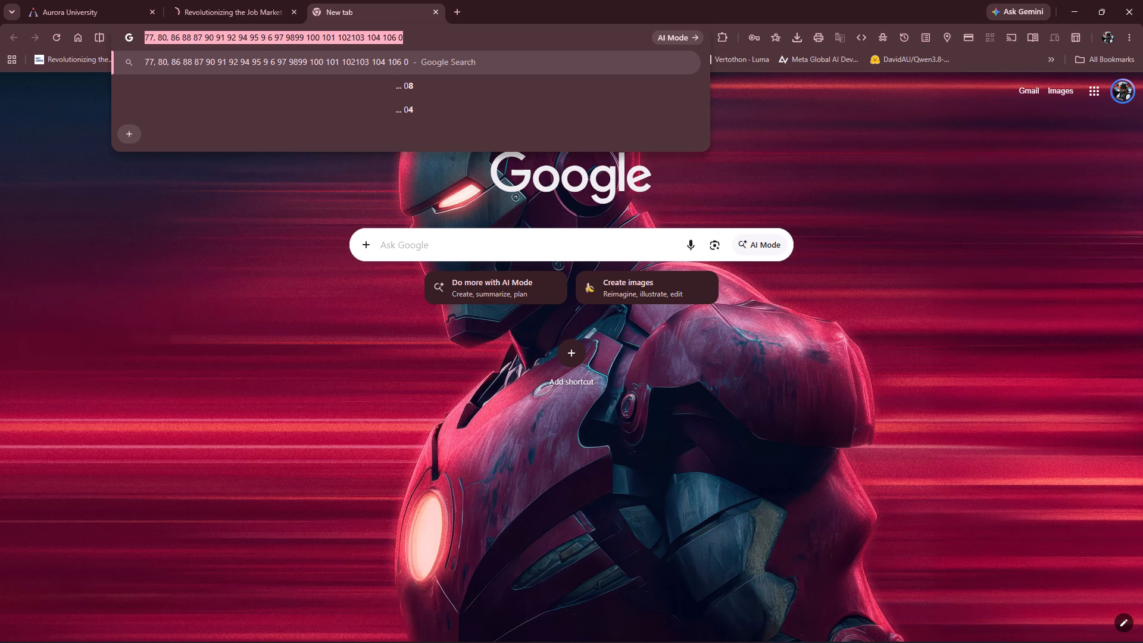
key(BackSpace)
Search the web for "google sheet" and open the Google Sheets: Sign-in result.
click(302, 37)
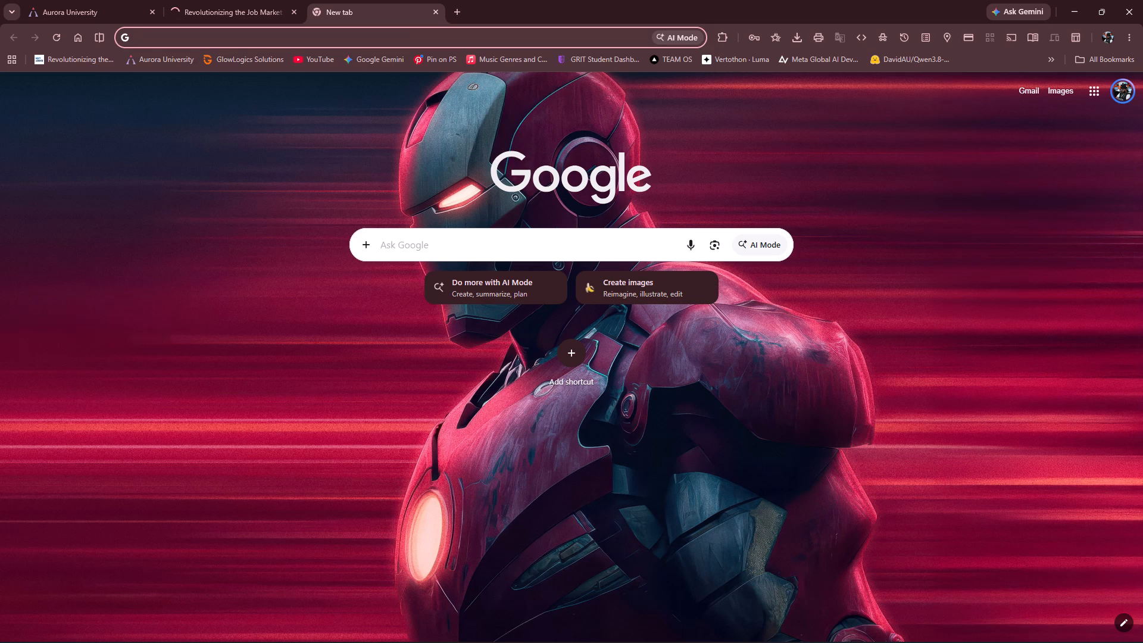
text(google h\s)
key(BackSpace)
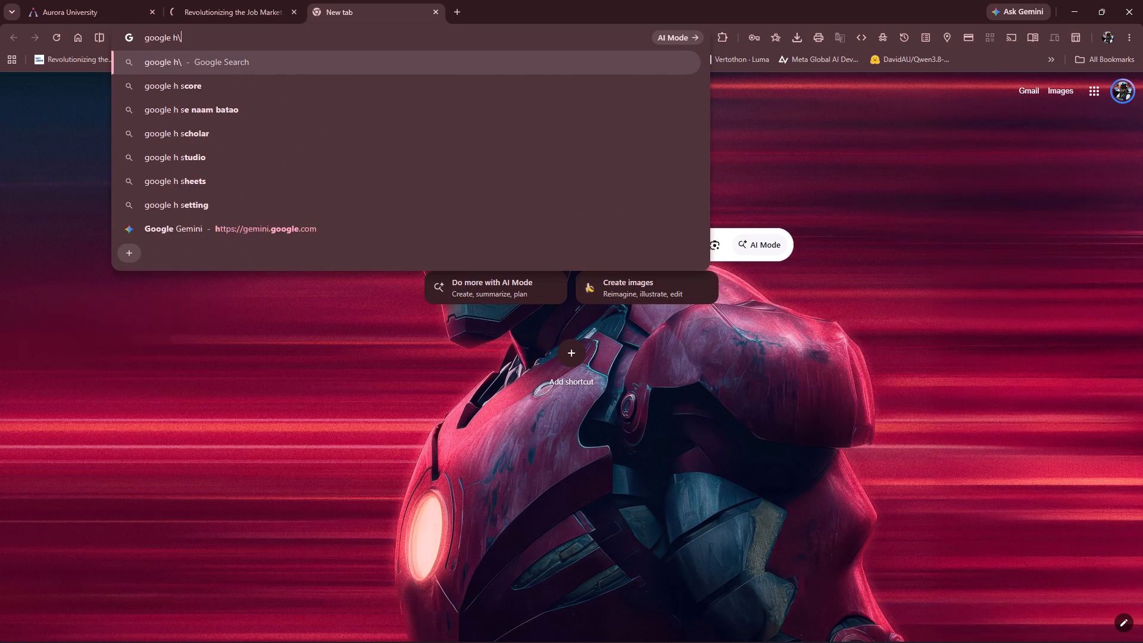
key(BackSpace)
key(BackSpace)
text(shet)
key(space)
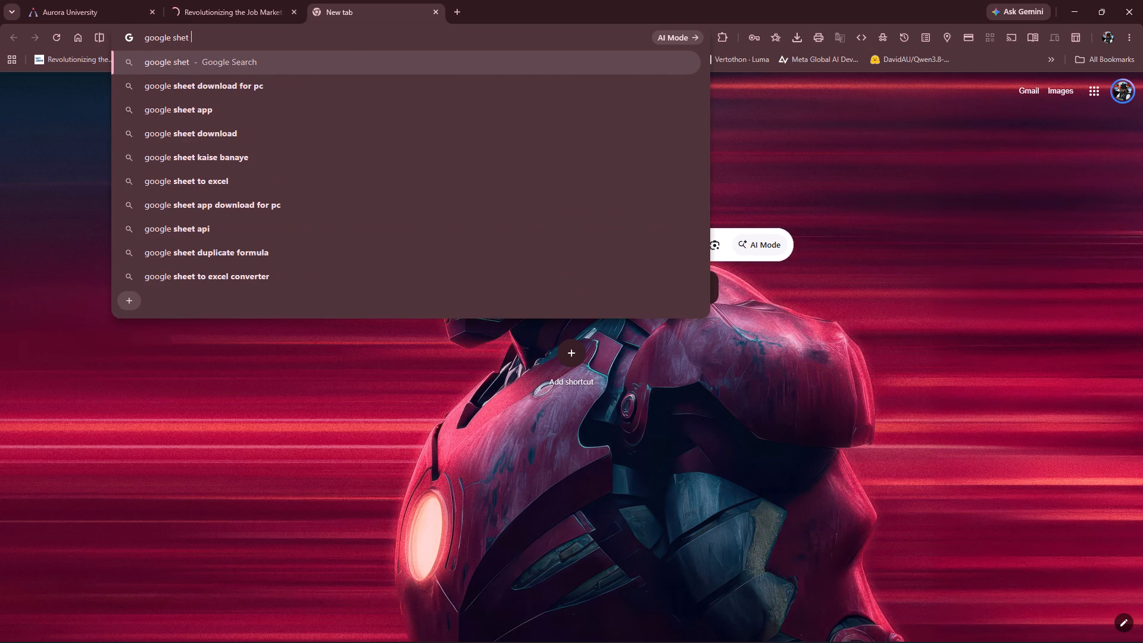
key(Down)
key(BackSpace)
key(BackSpace)
key(BackSpace)
key(BackSpace)
key(BackSpace)
key(BackSpace)
key(BackSpace)
key(BackSpace)
key(BackSpace)
key(BackSpace)
key(BackSpace)
key(BackSpace)
key(BackSpace)
key(BackSpace)
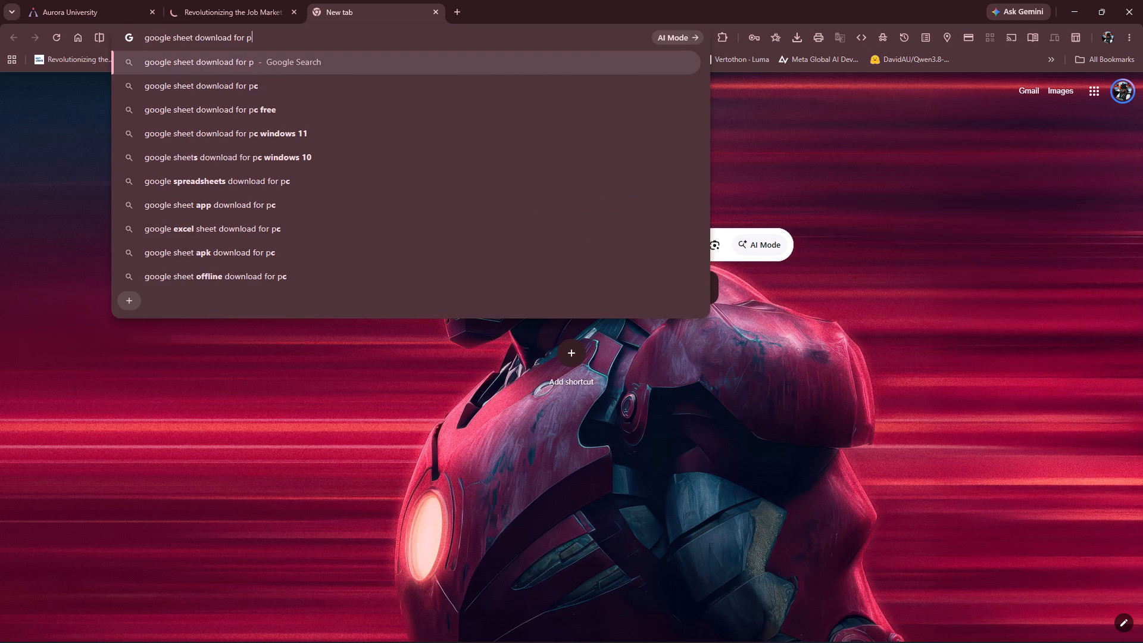
key(BackSpace)
key(Return)
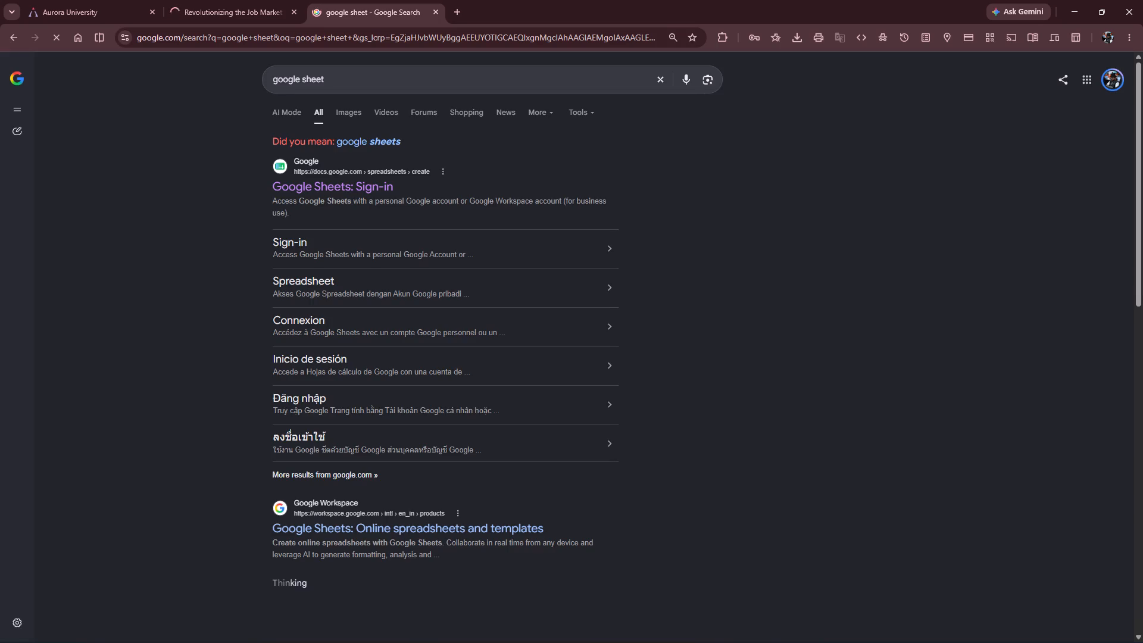
click(323, 190)
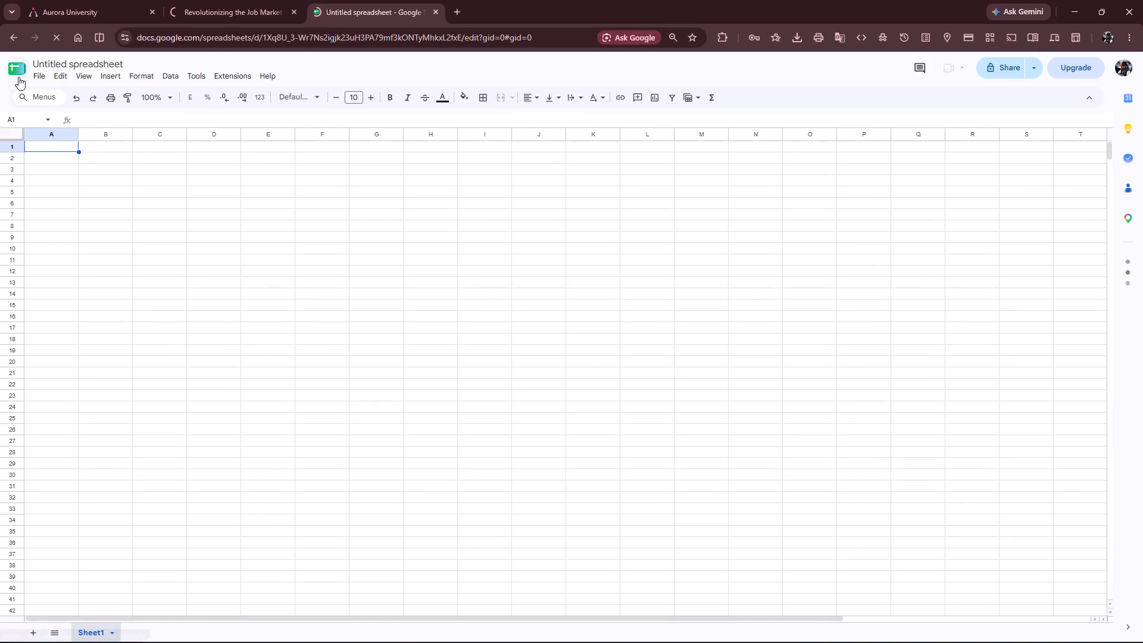
Open the existing spreadsheet LG groups from the recent Drive files.
click(36, 76)
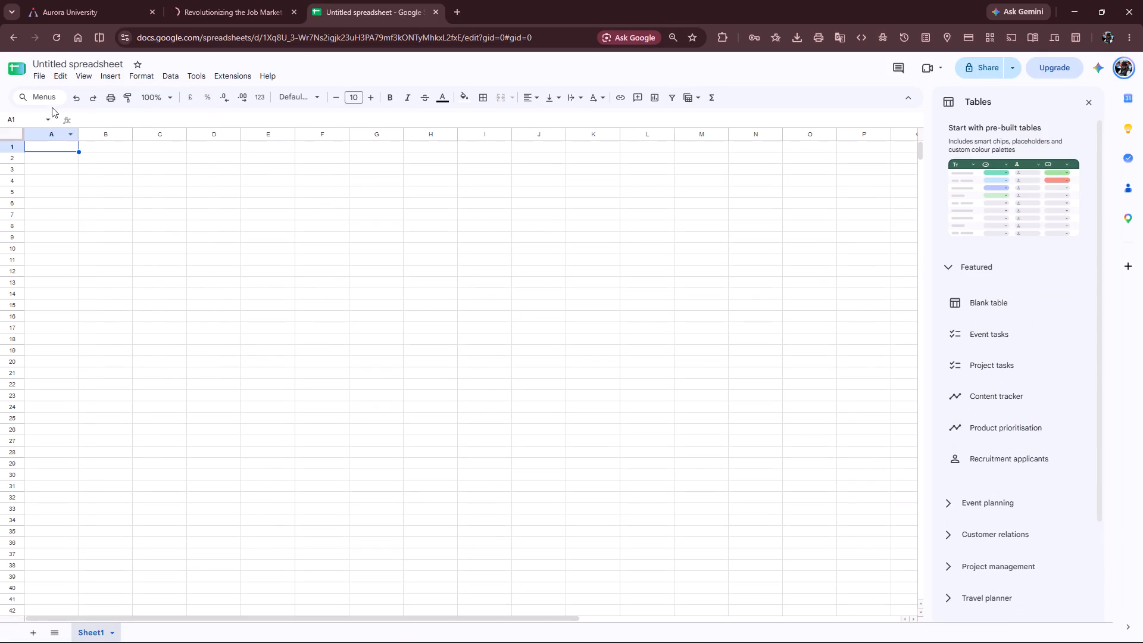
right_click(45, 81)
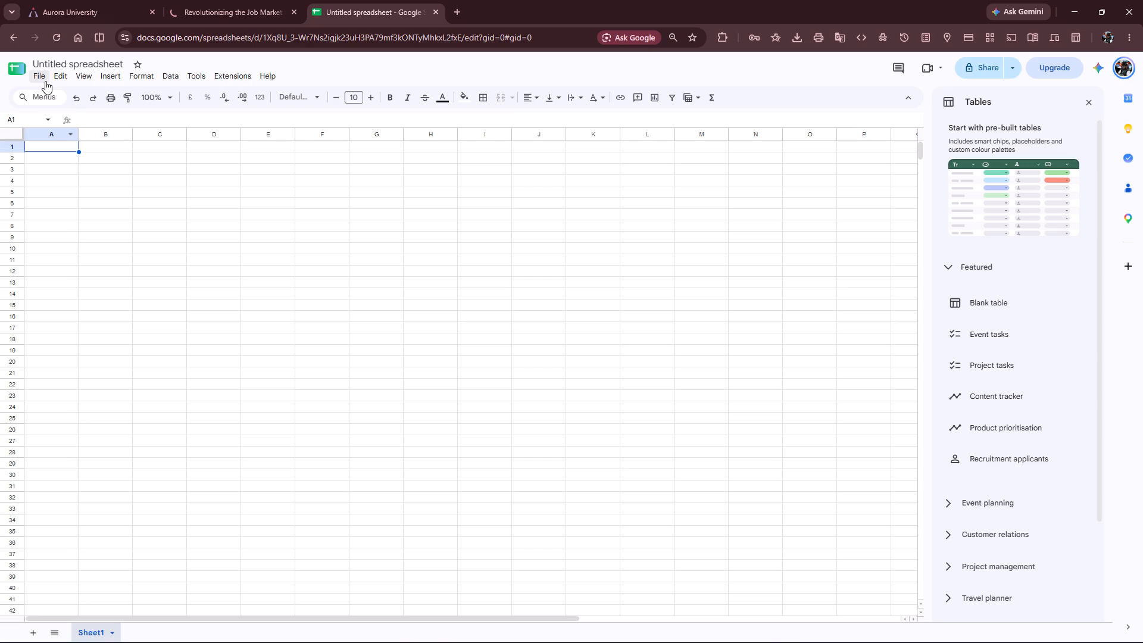
click(38, 79)
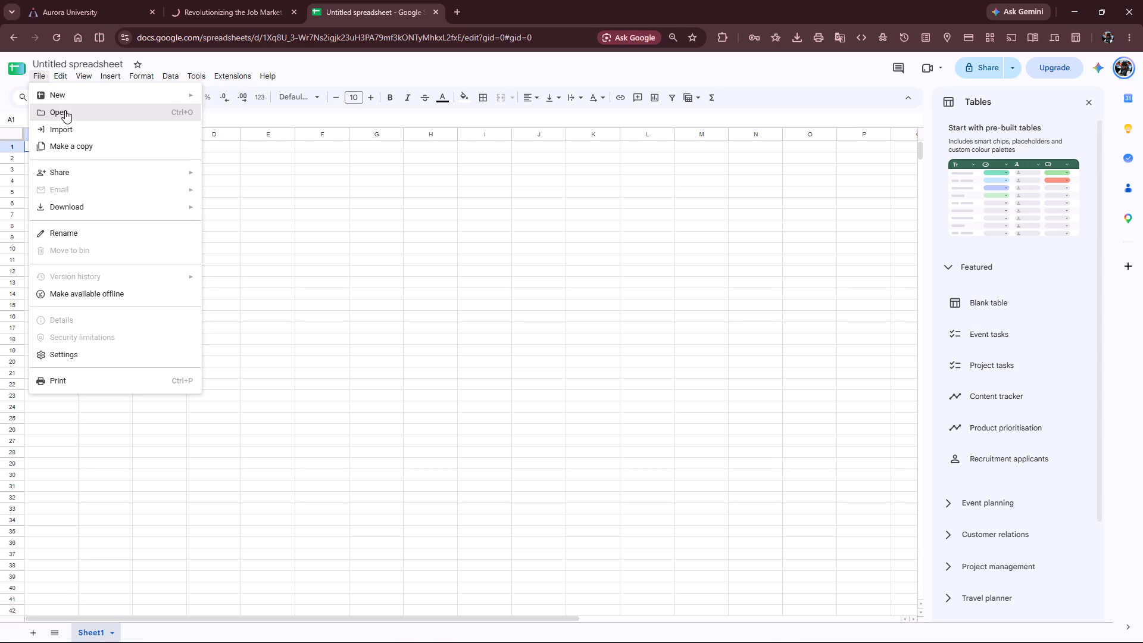
click(65, 110)
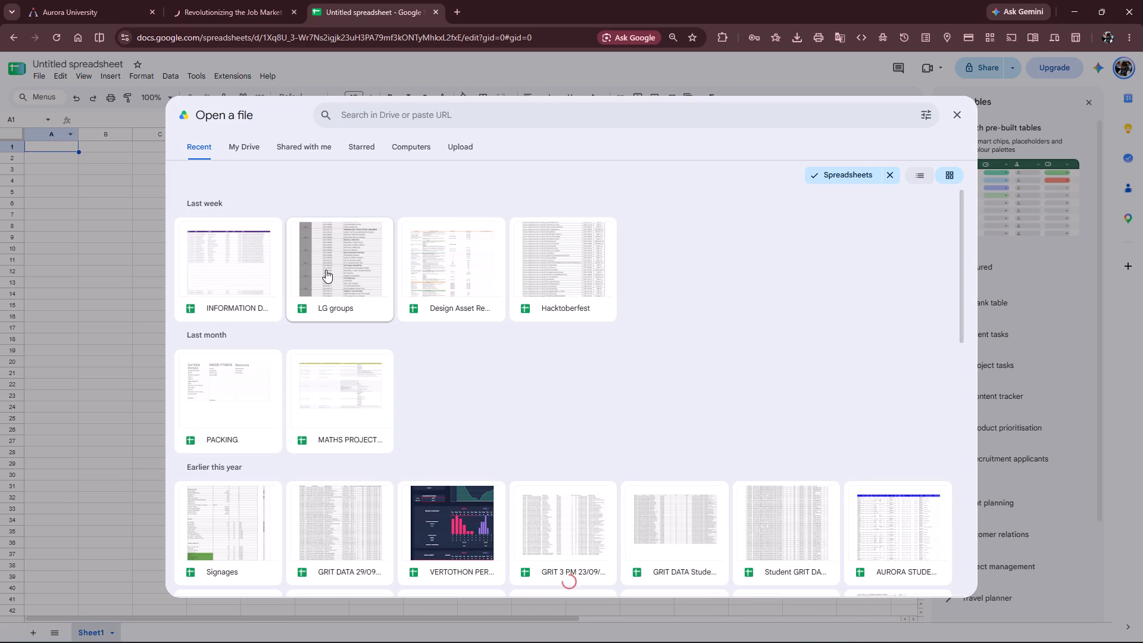
click(326, 270)
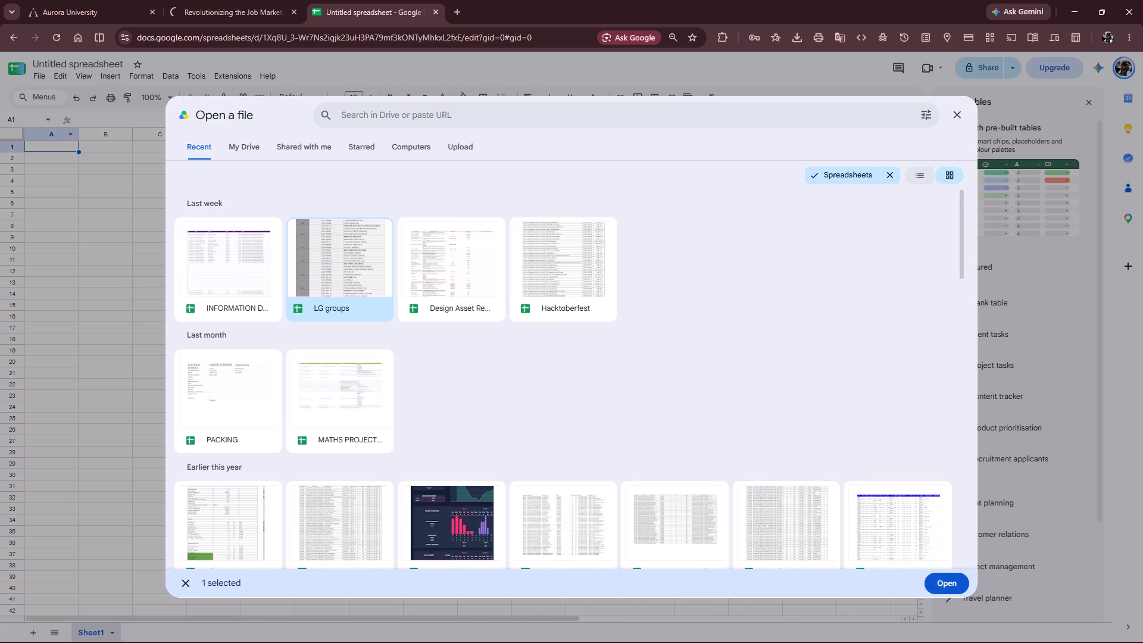
click(940, 584)
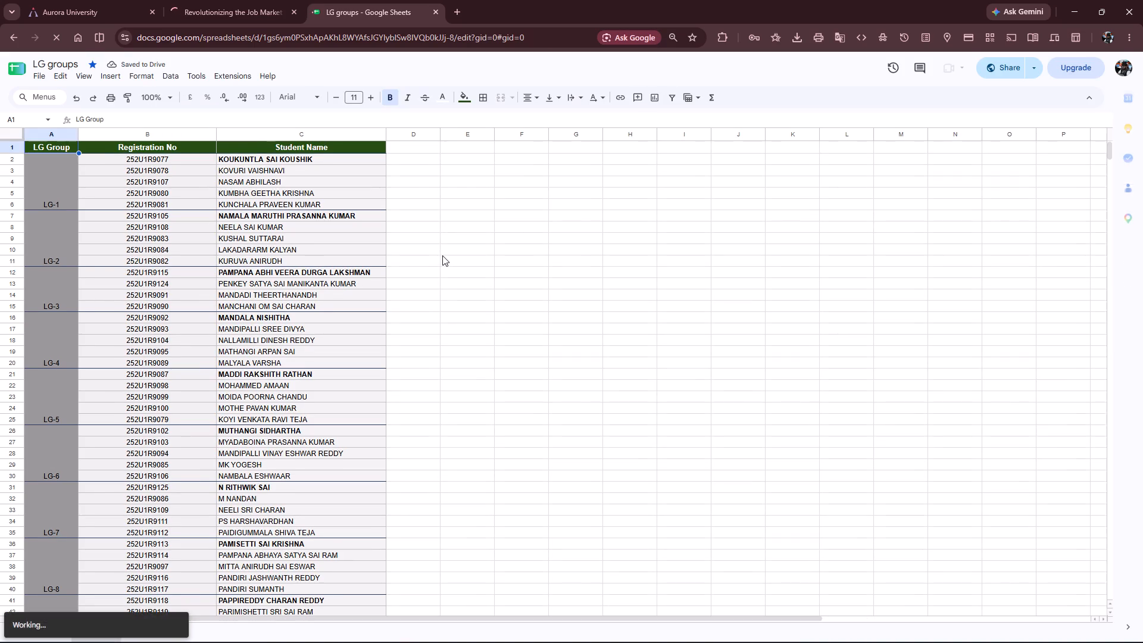
Copy the entire LG groups table with its LG Group, Registration No and Student Name columns.
key(ctrl+a)
key(ctrl+c)
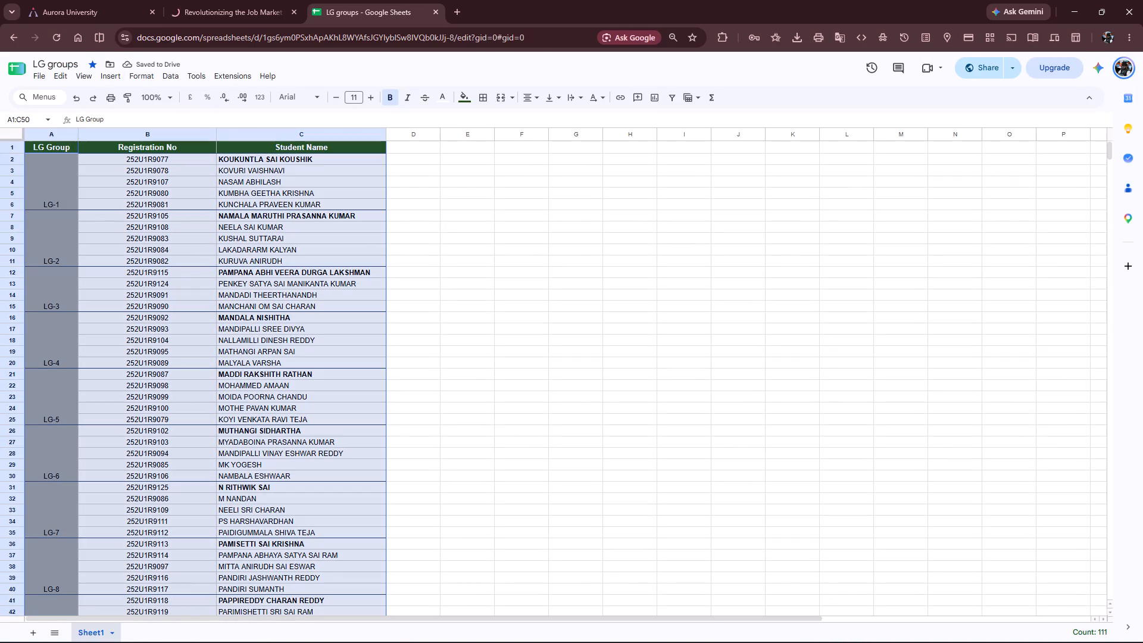
click(454, 4)
click(329, 6)
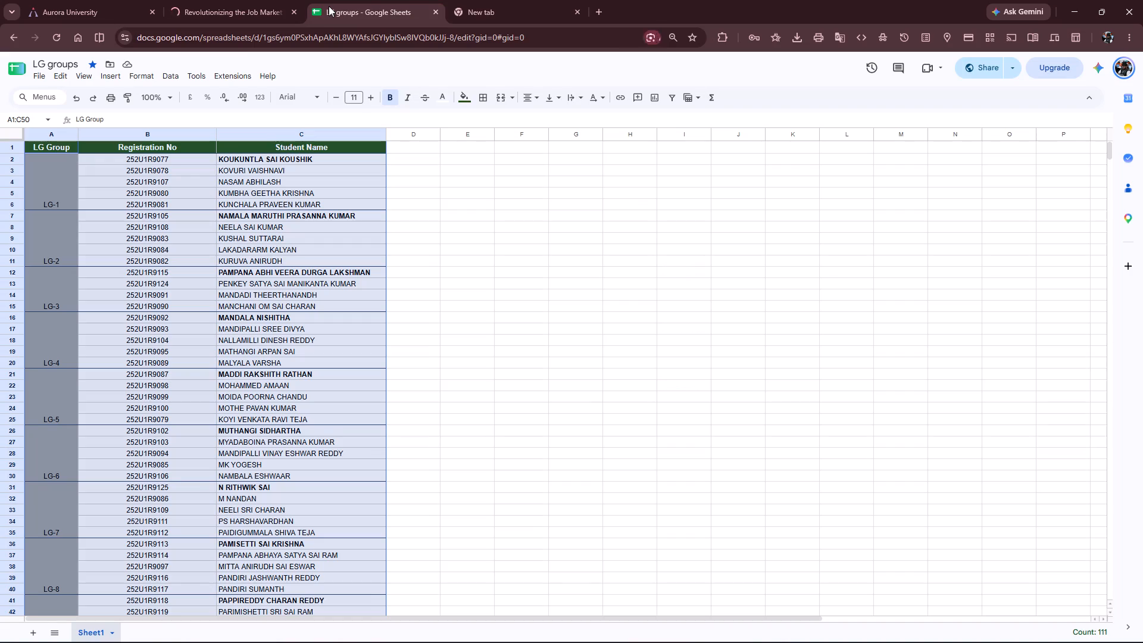
key(ctrl+c)
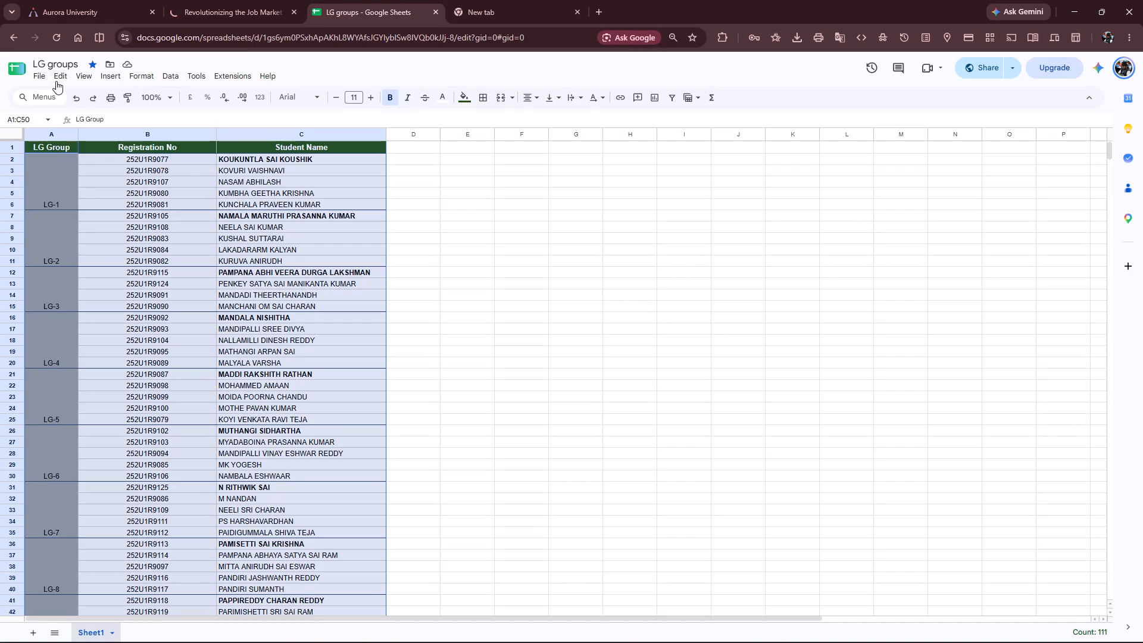
Create a new blank spreadsheet and paste the copied LG groups table into it starting at cell A1.
click(56, 81)
click(44, 81)
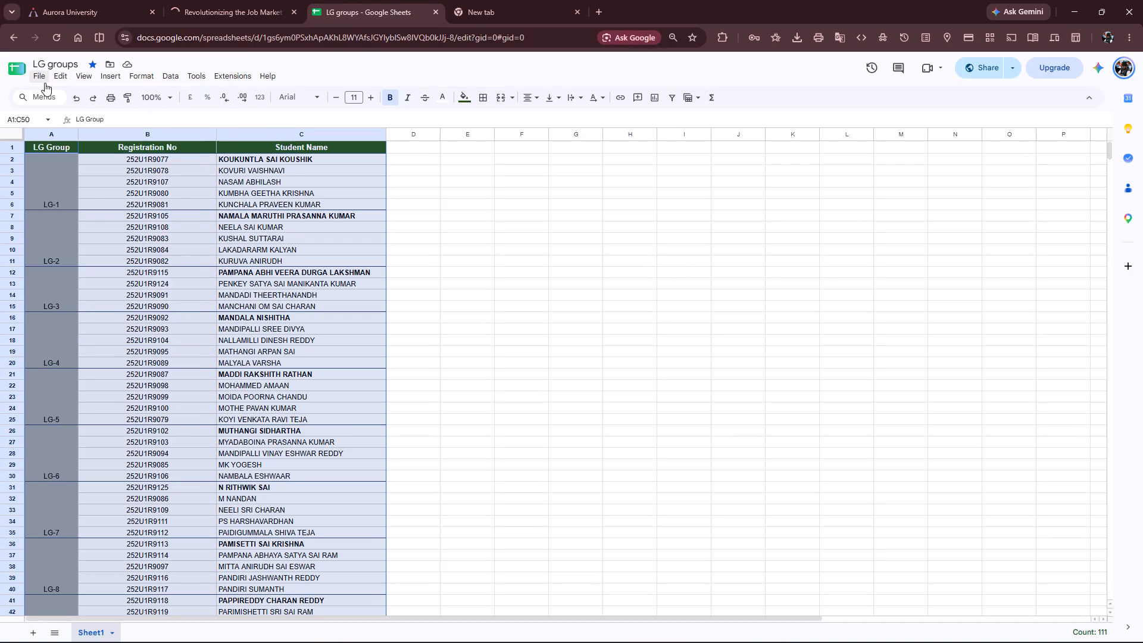
click(45, 83)
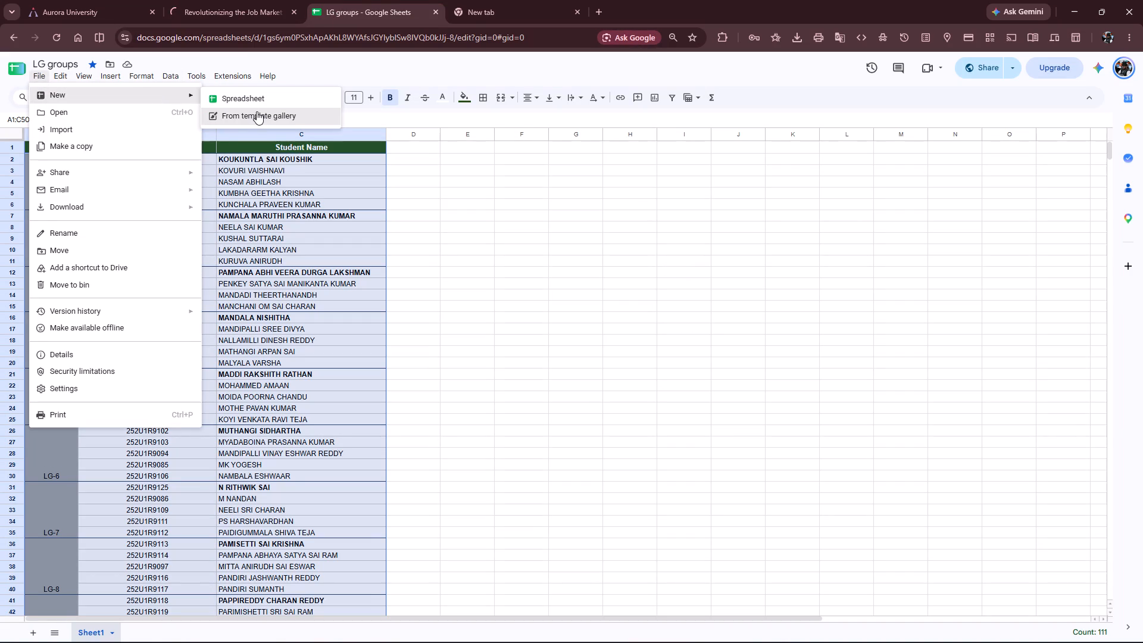
click(175, 100)
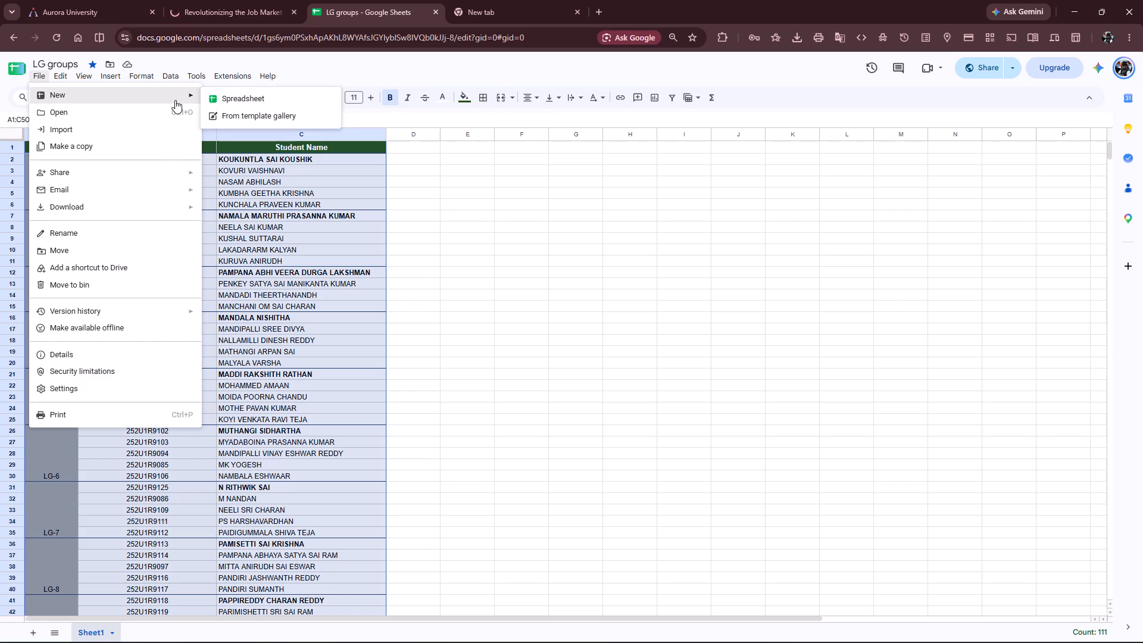
click(175, 100)
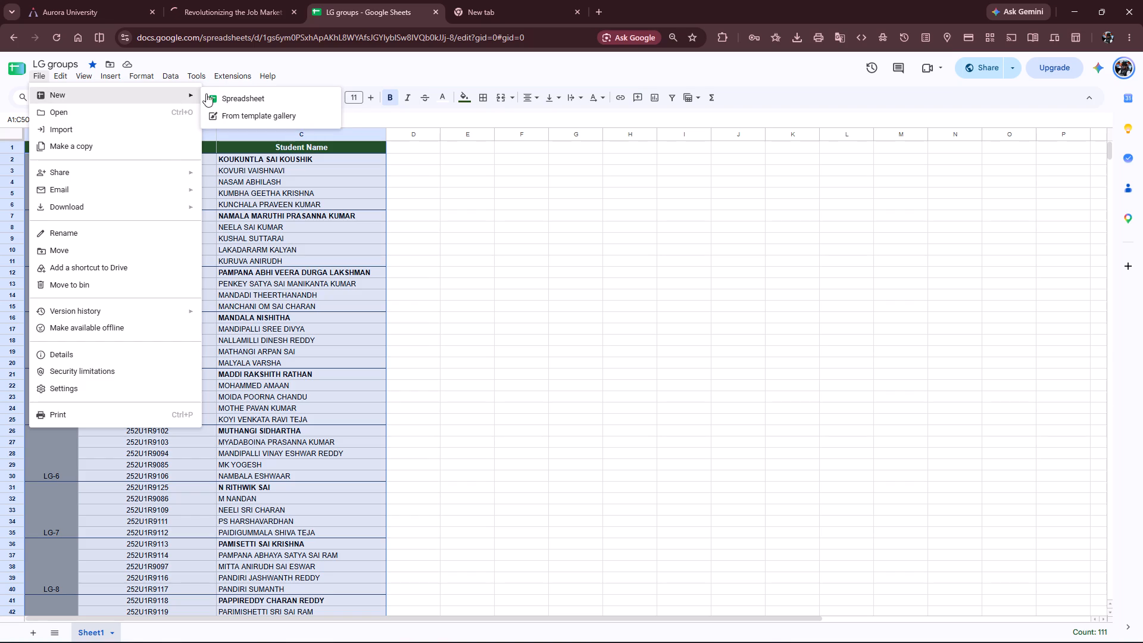
click(211, 93)
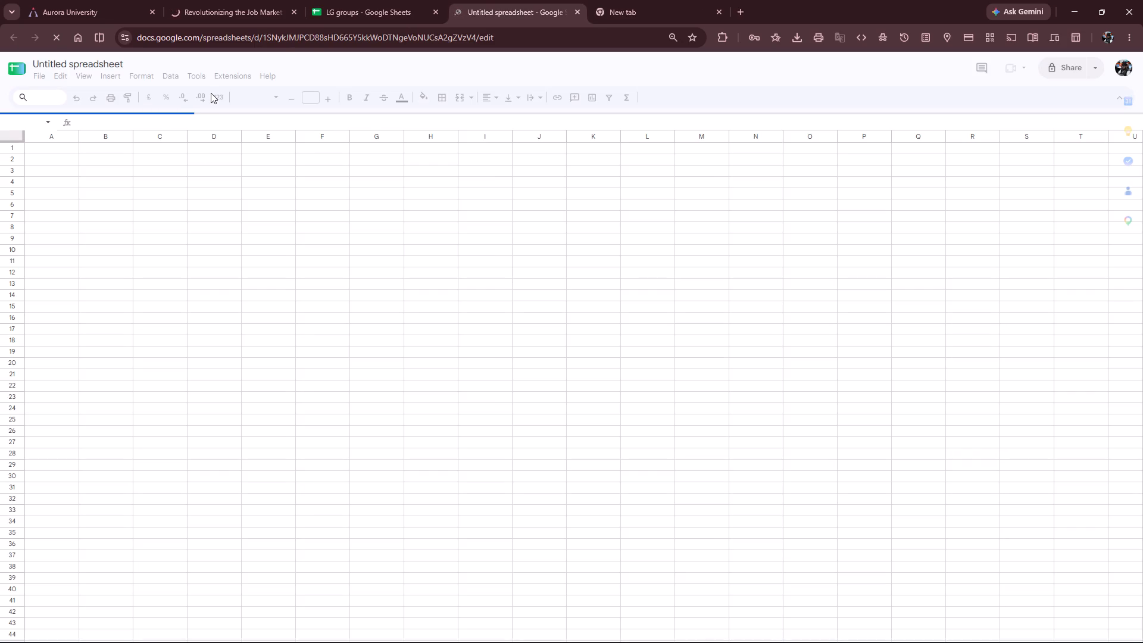
key(ctrl+v)
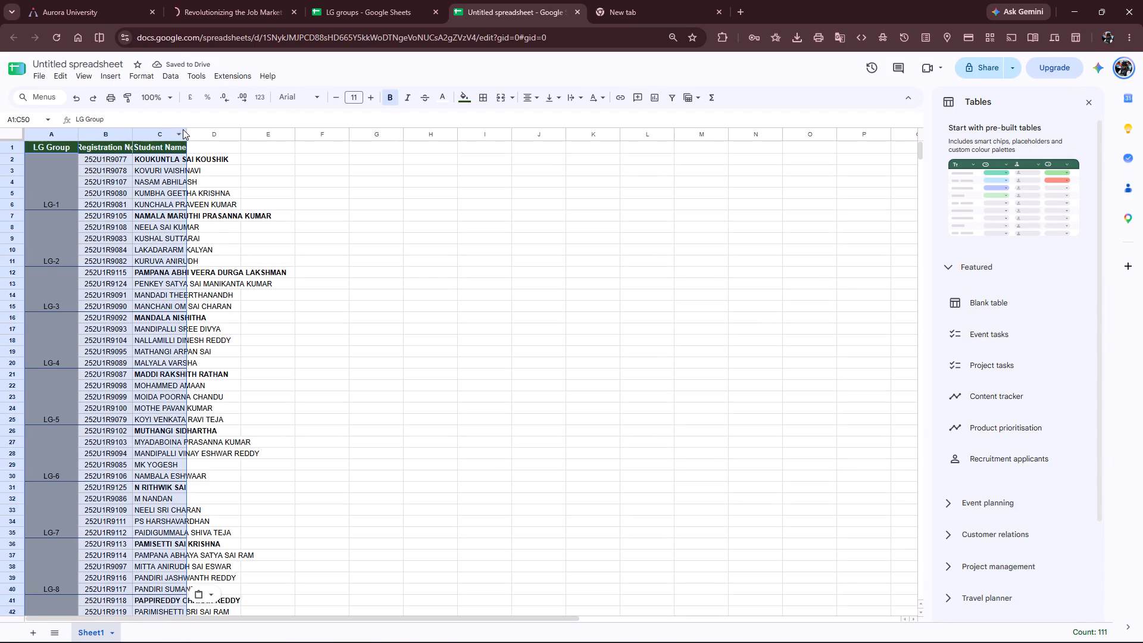
Widen the Student Name and Registration No columns so that their full contents fit.
drag(184, 132, 333, 161)
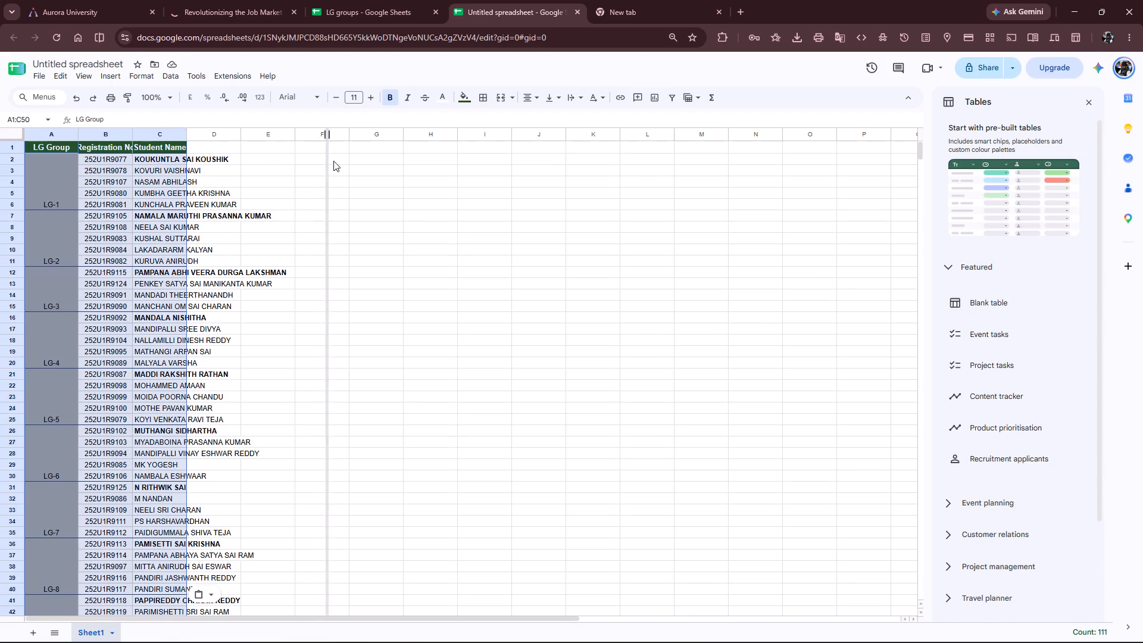
drag(333, 161, 336, 161)
drag(135, 130, 152, 133)
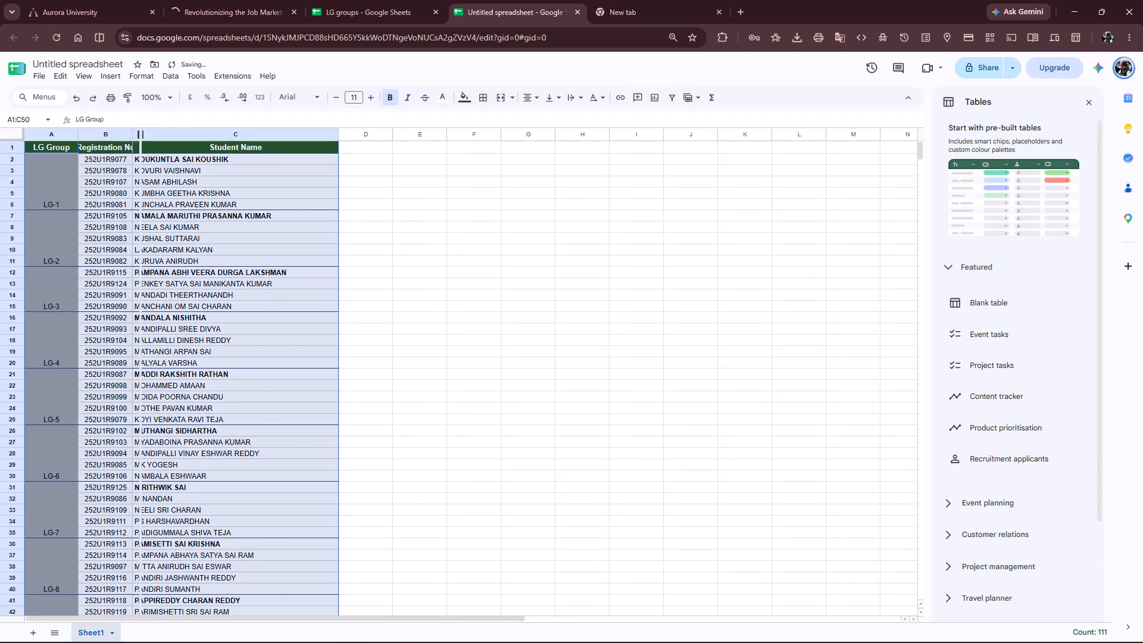
drag(152, 133, 179, 138)
click(480, 191)
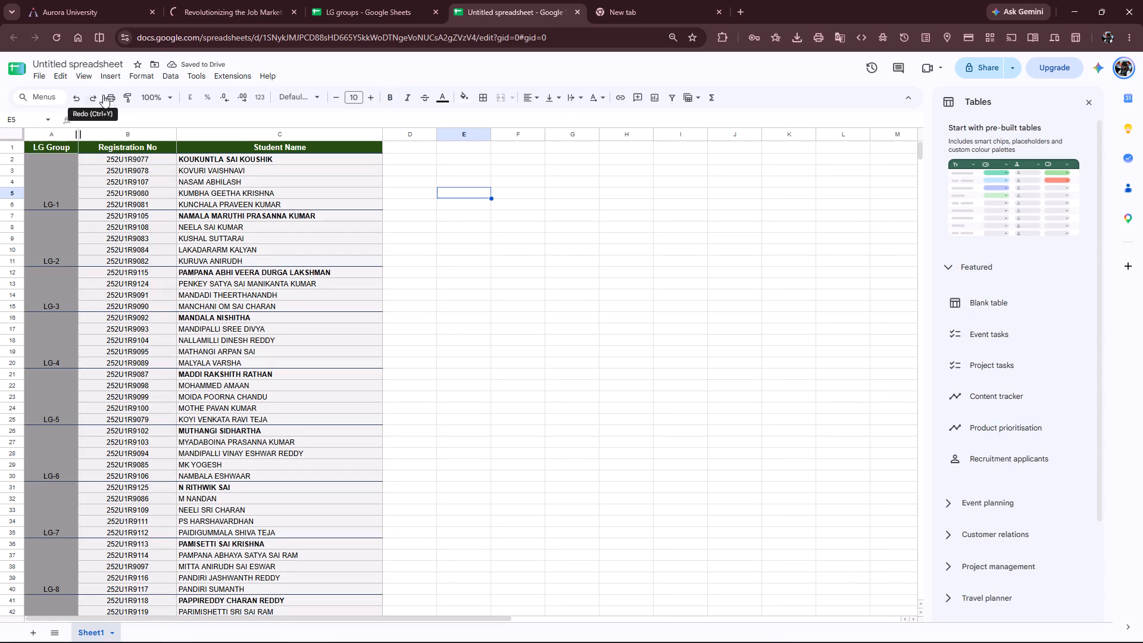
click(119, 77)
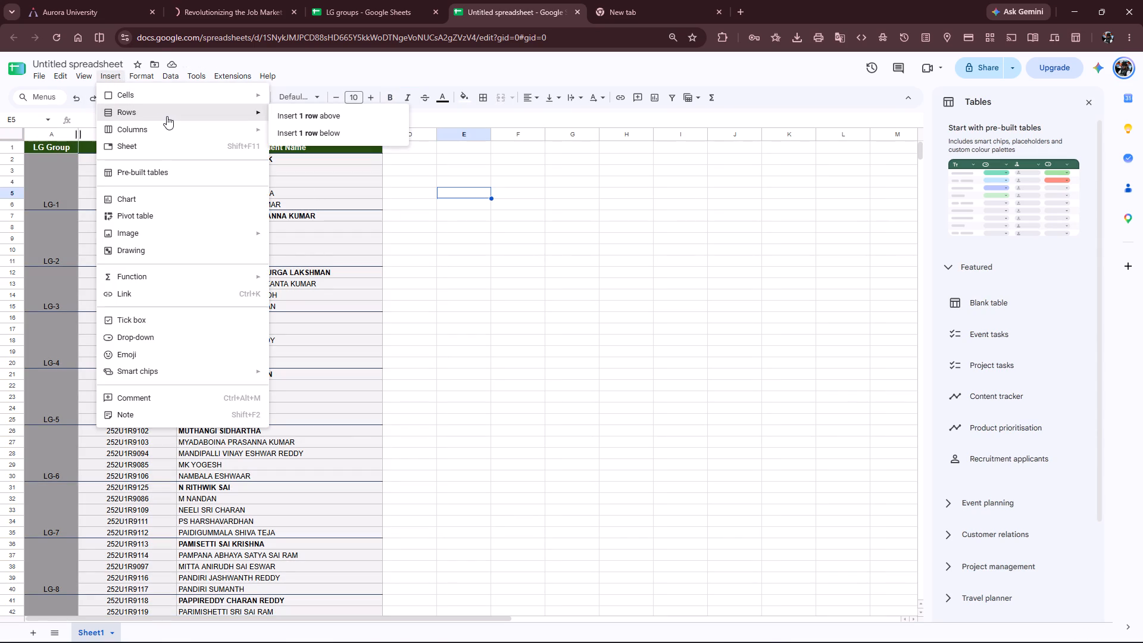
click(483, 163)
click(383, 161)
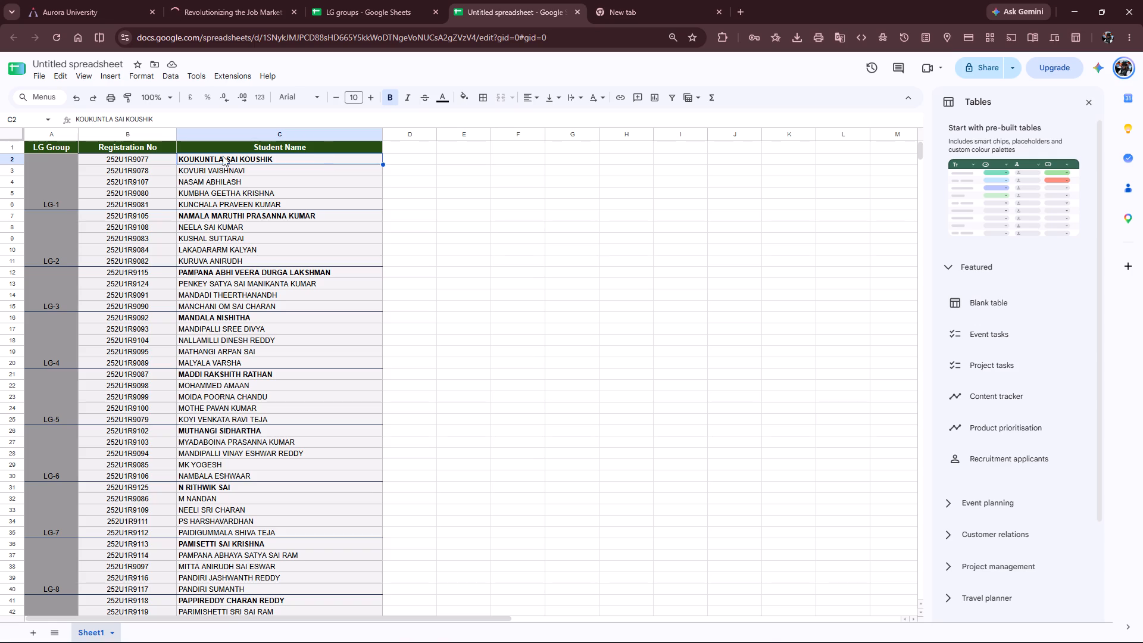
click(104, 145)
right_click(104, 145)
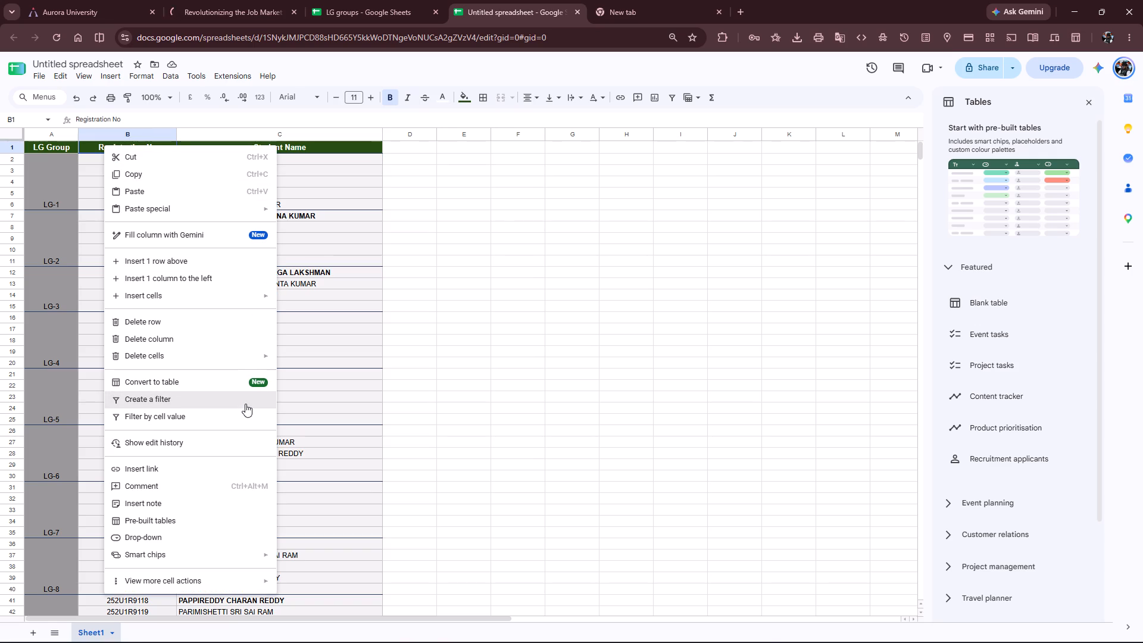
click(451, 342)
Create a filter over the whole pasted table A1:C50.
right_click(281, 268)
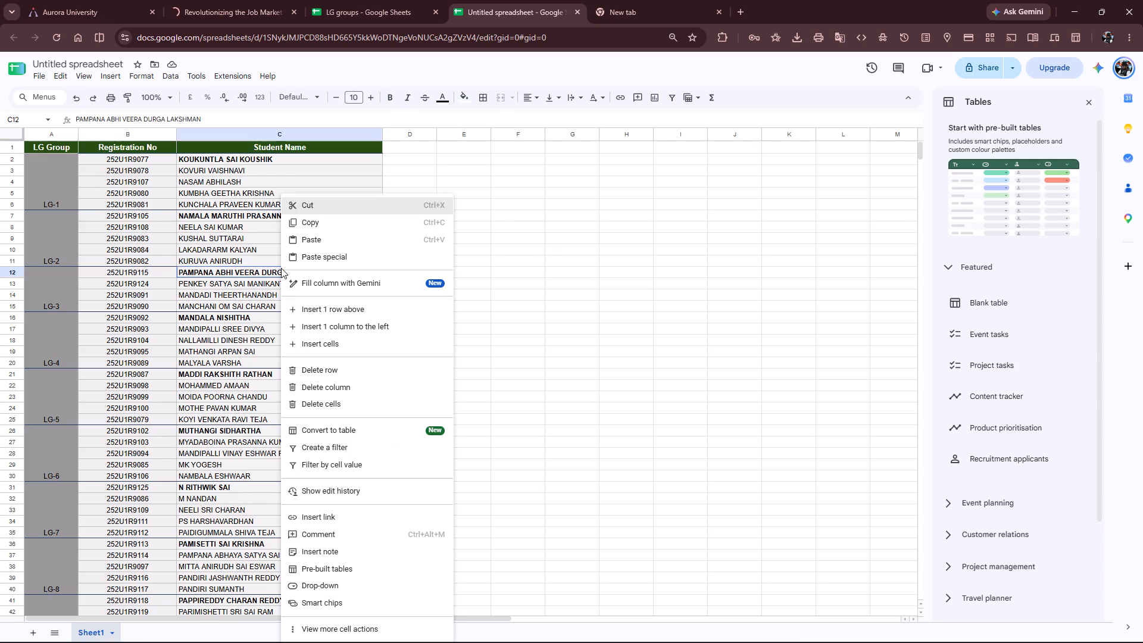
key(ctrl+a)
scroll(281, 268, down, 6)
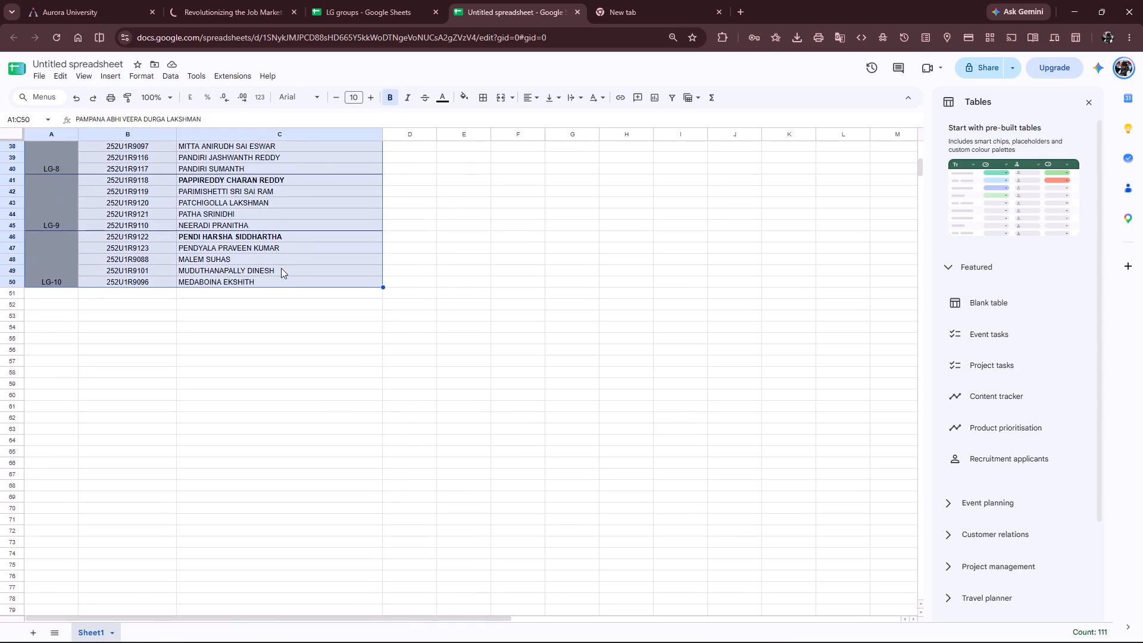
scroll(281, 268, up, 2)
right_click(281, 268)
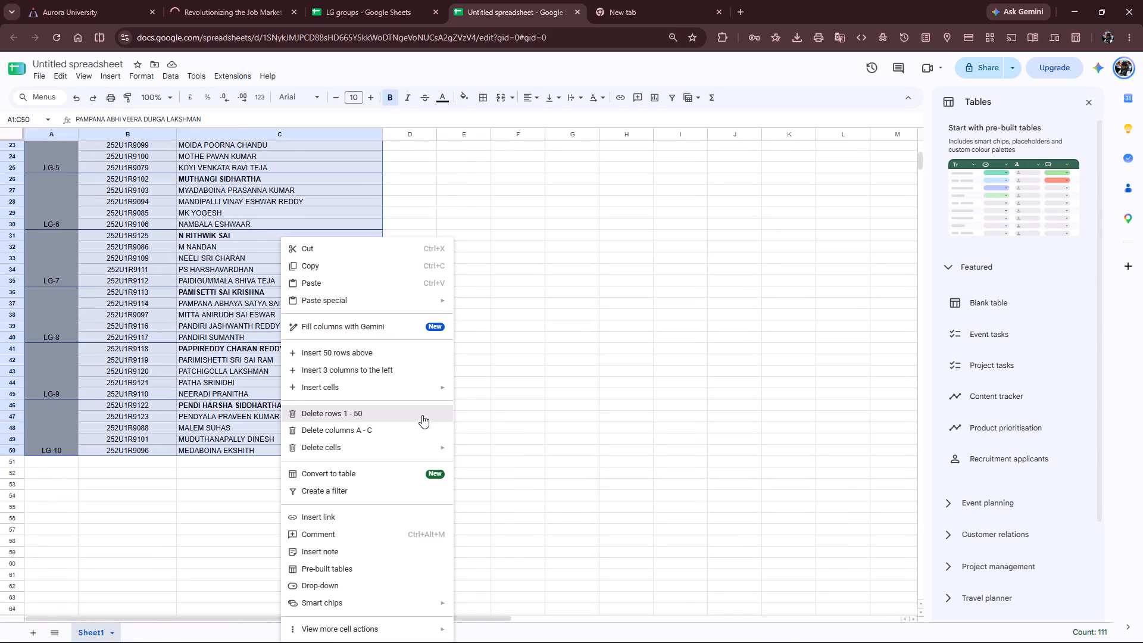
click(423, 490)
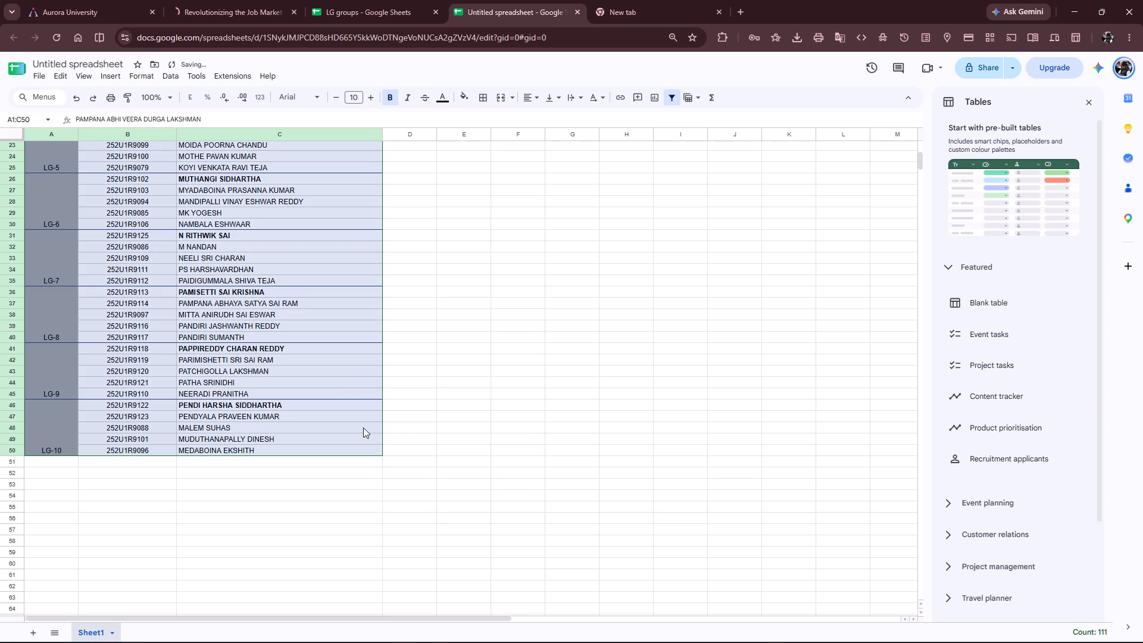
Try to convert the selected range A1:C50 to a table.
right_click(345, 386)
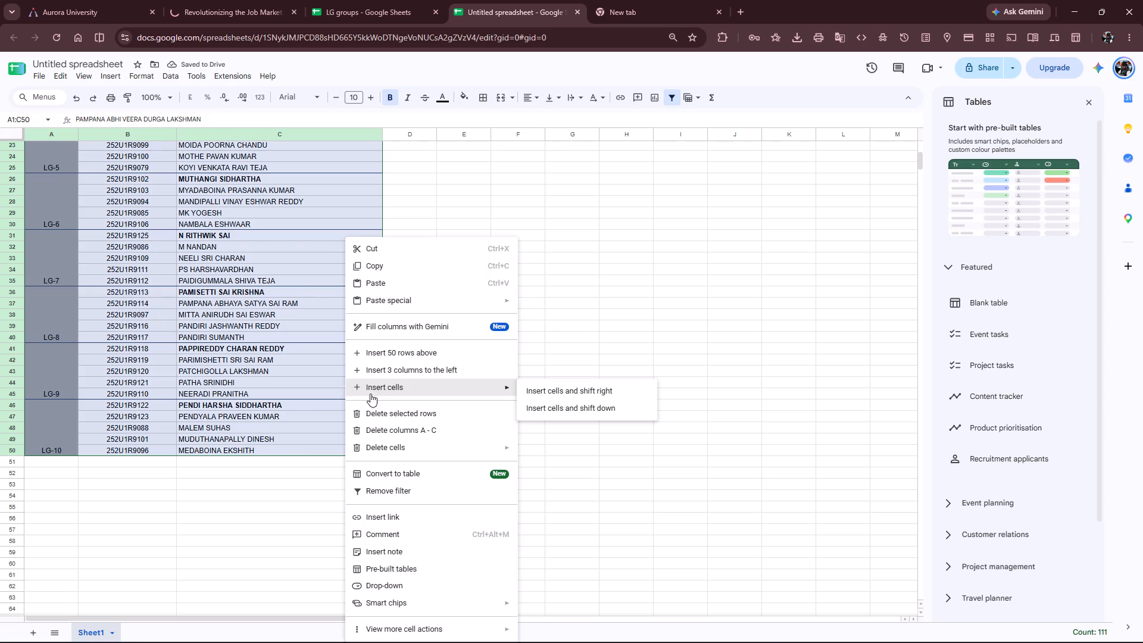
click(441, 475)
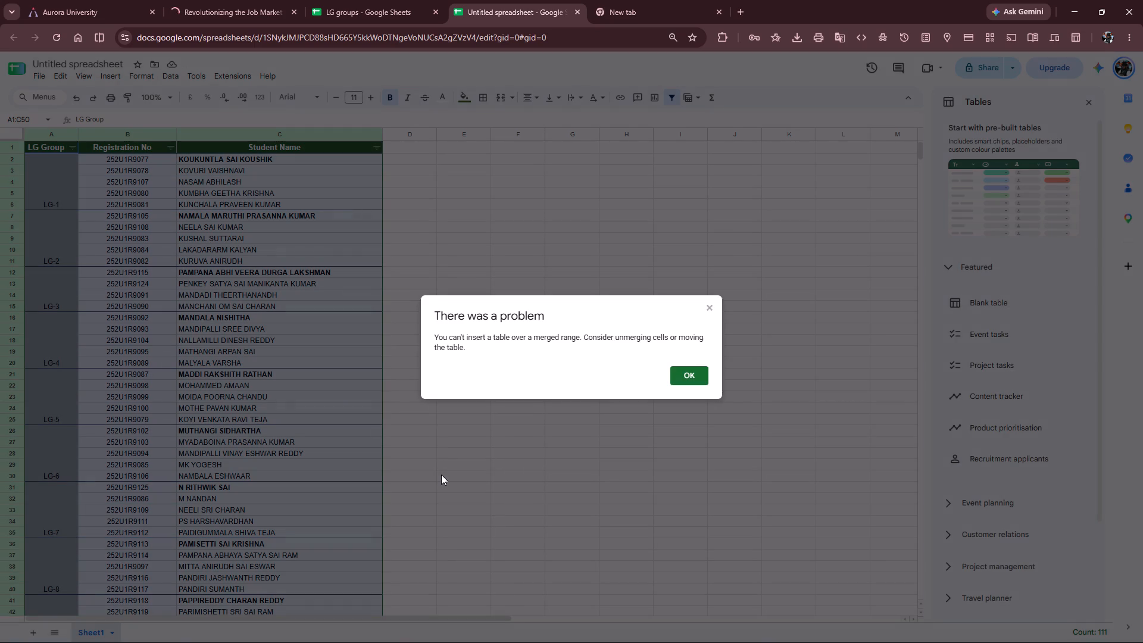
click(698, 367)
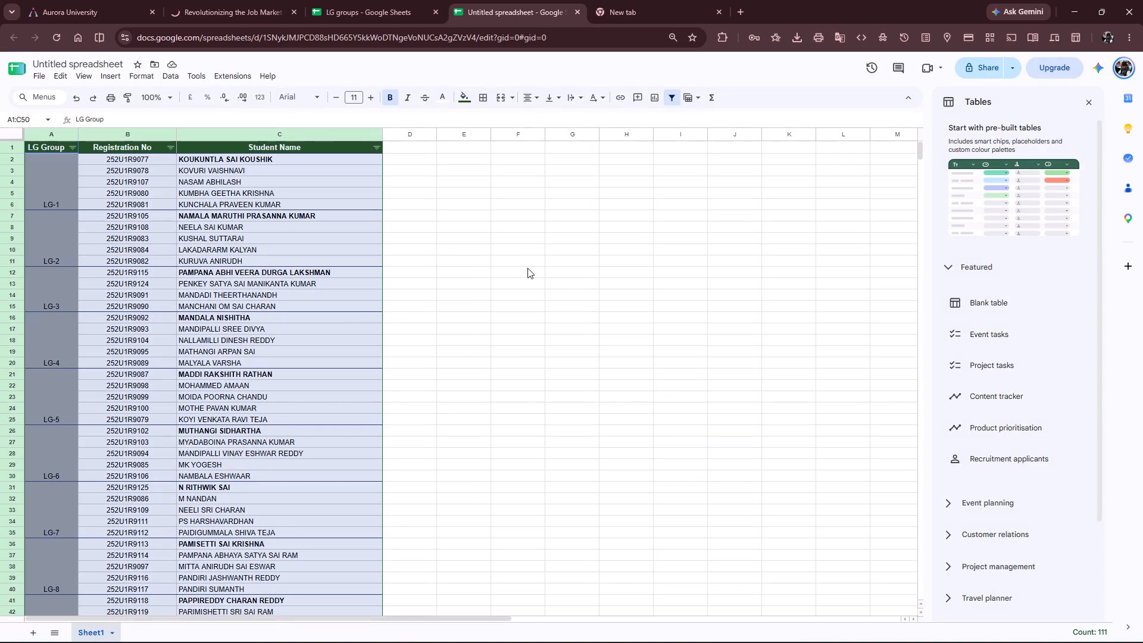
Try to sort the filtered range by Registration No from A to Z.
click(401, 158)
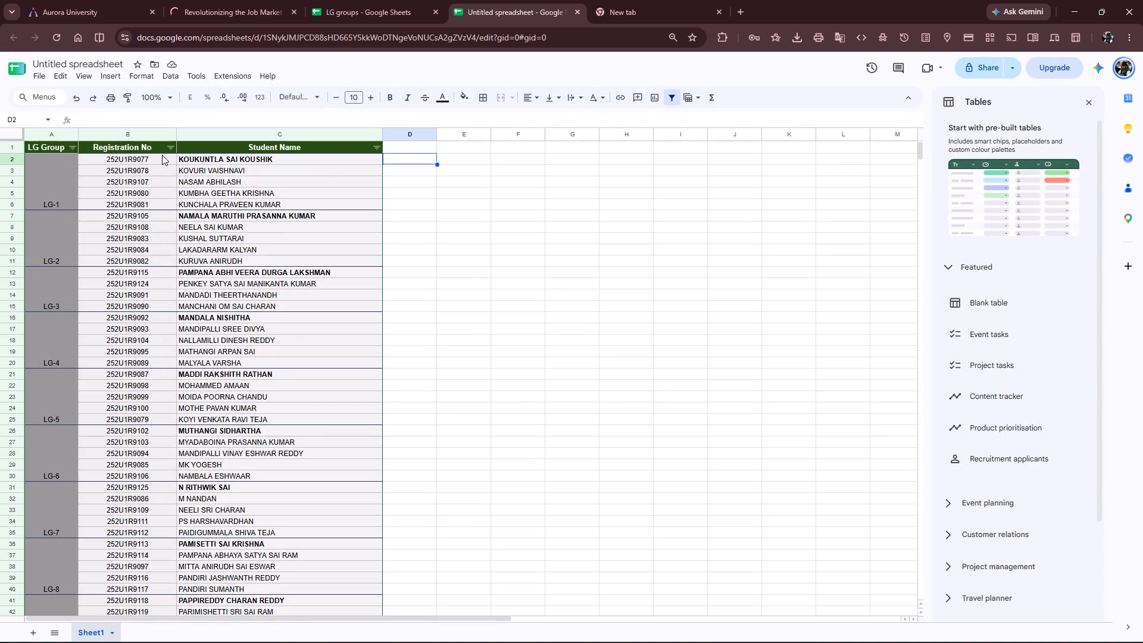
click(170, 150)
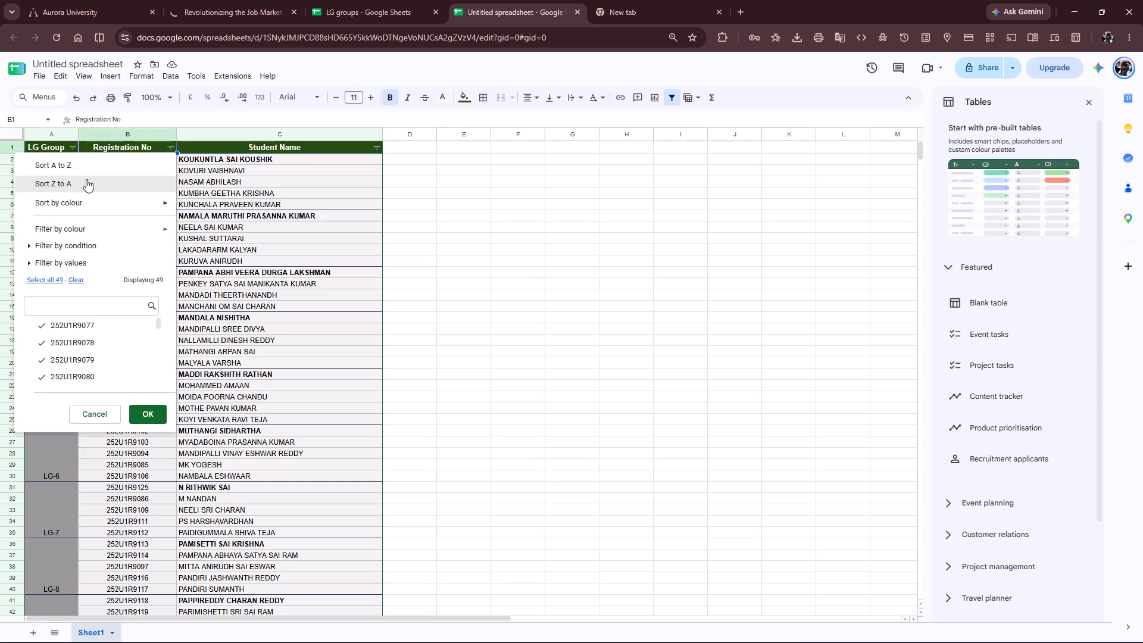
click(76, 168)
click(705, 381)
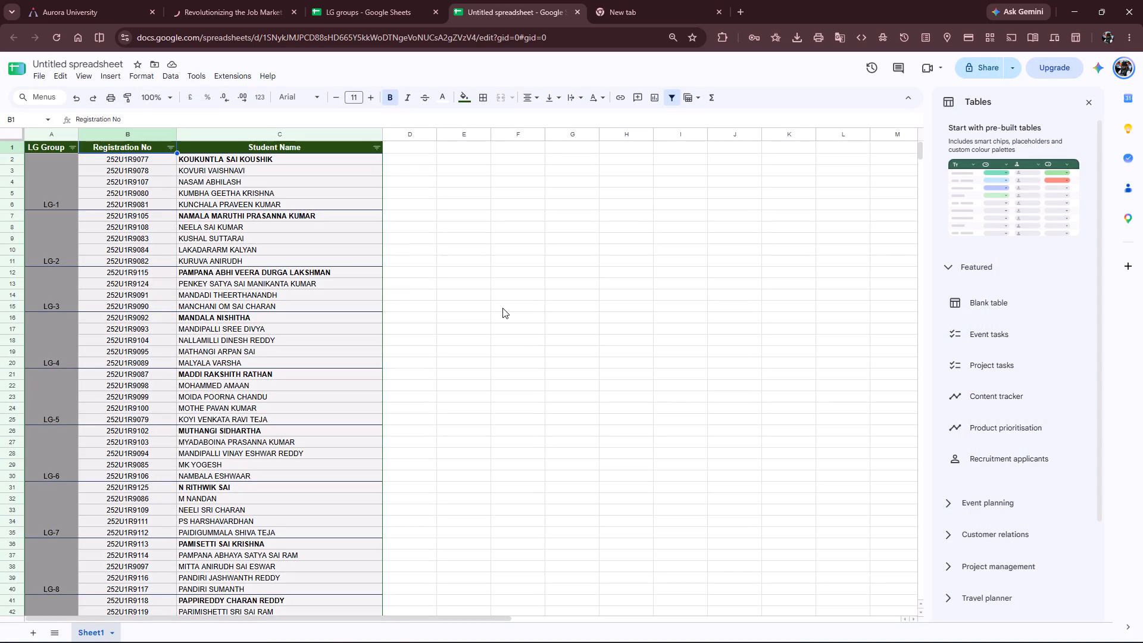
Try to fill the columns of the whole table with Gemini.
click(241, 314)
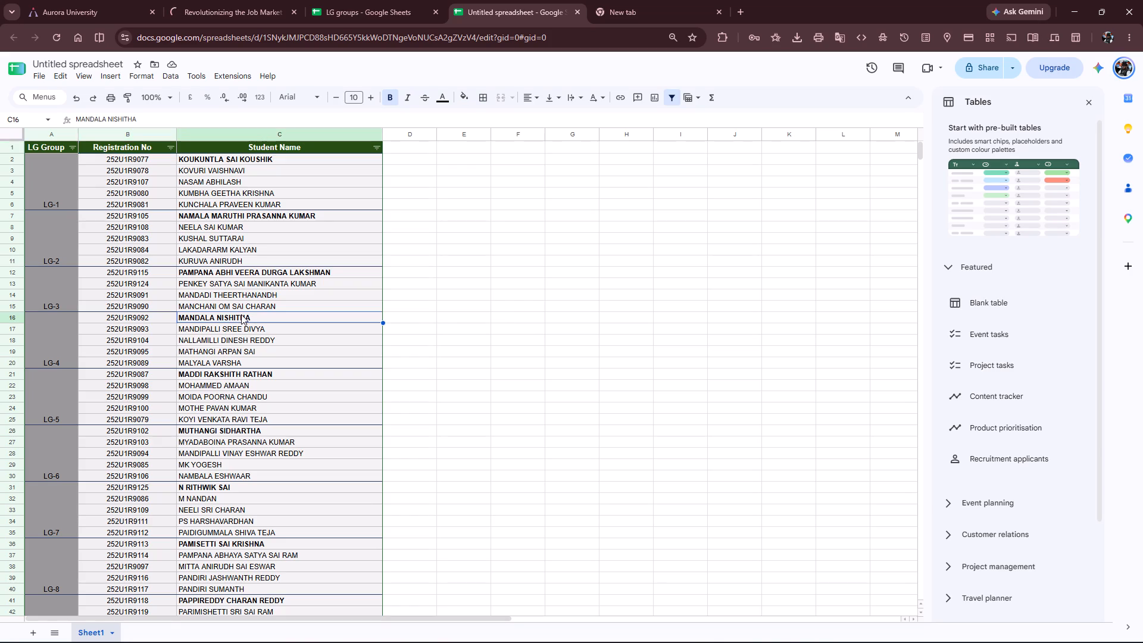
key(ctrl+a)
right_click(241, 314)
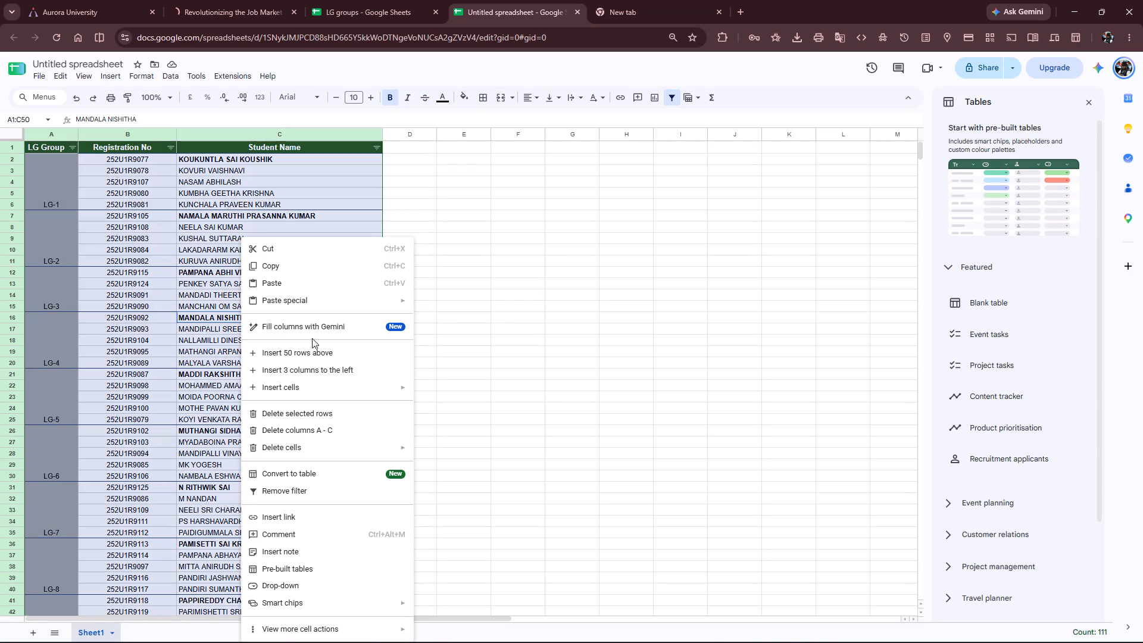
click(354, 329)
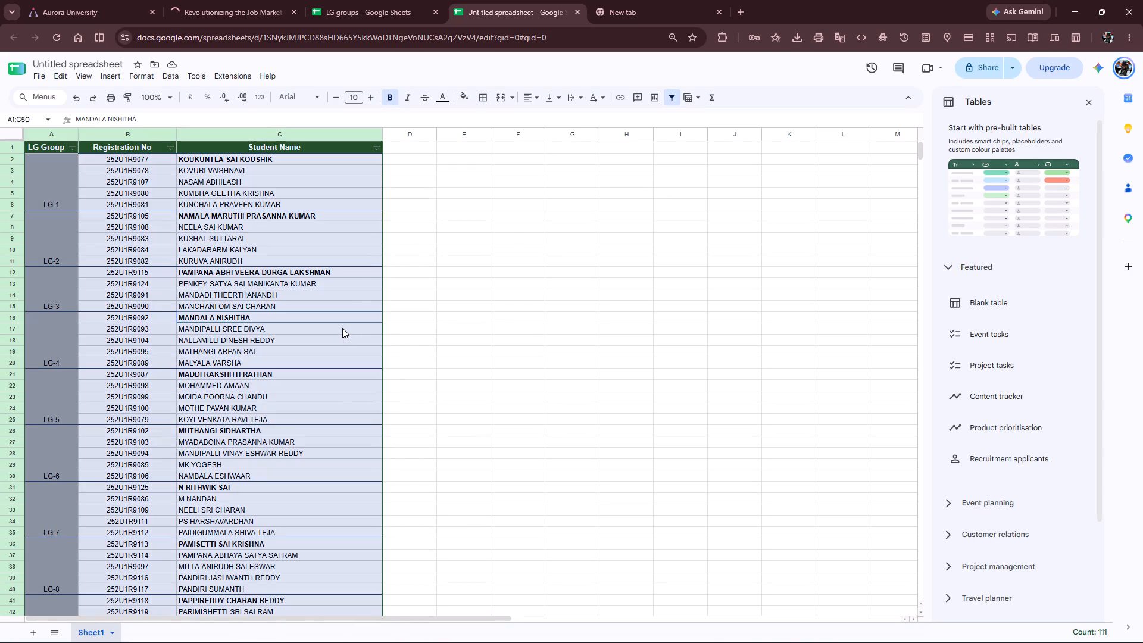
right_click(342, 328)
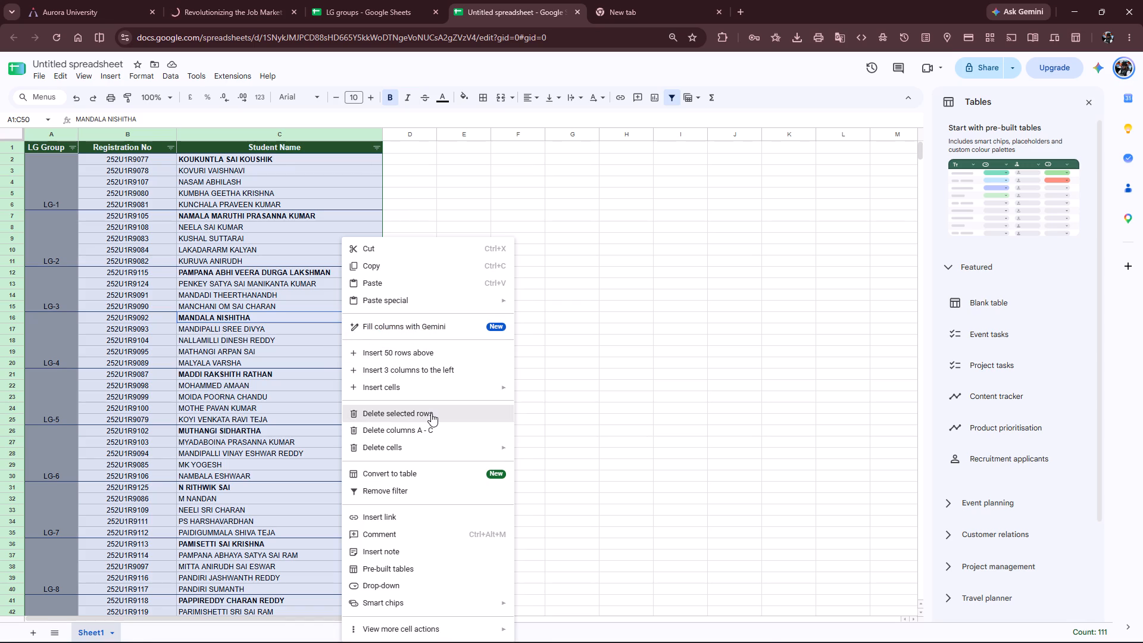
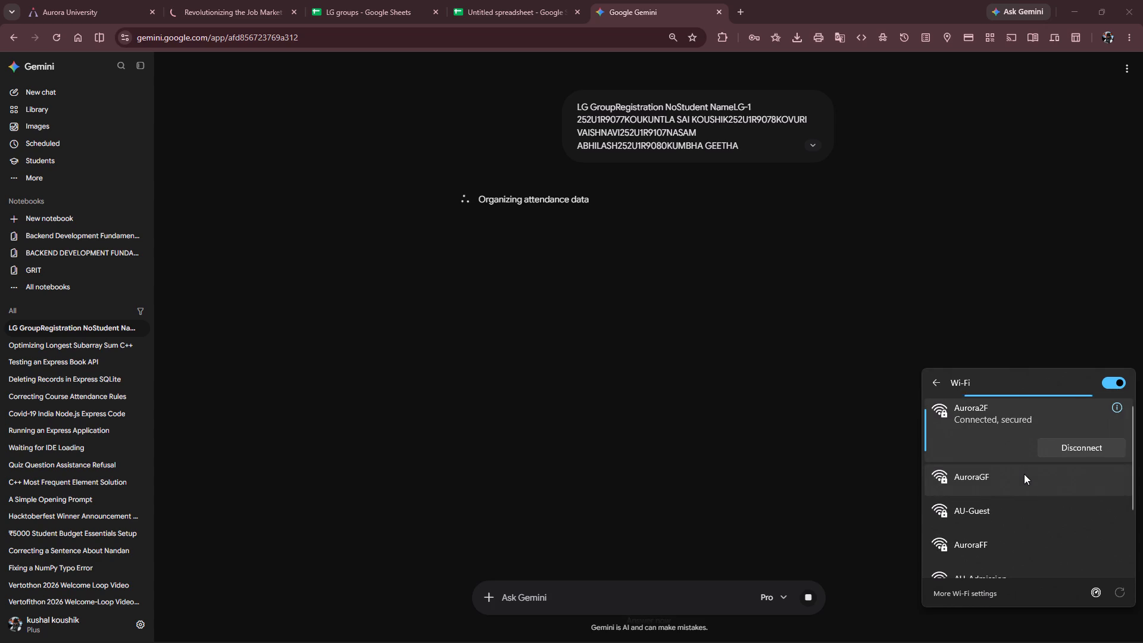
Connect the computer to the AuroraFF Wi-Fi network and return to the Gemini chat.
click(1052, 542)
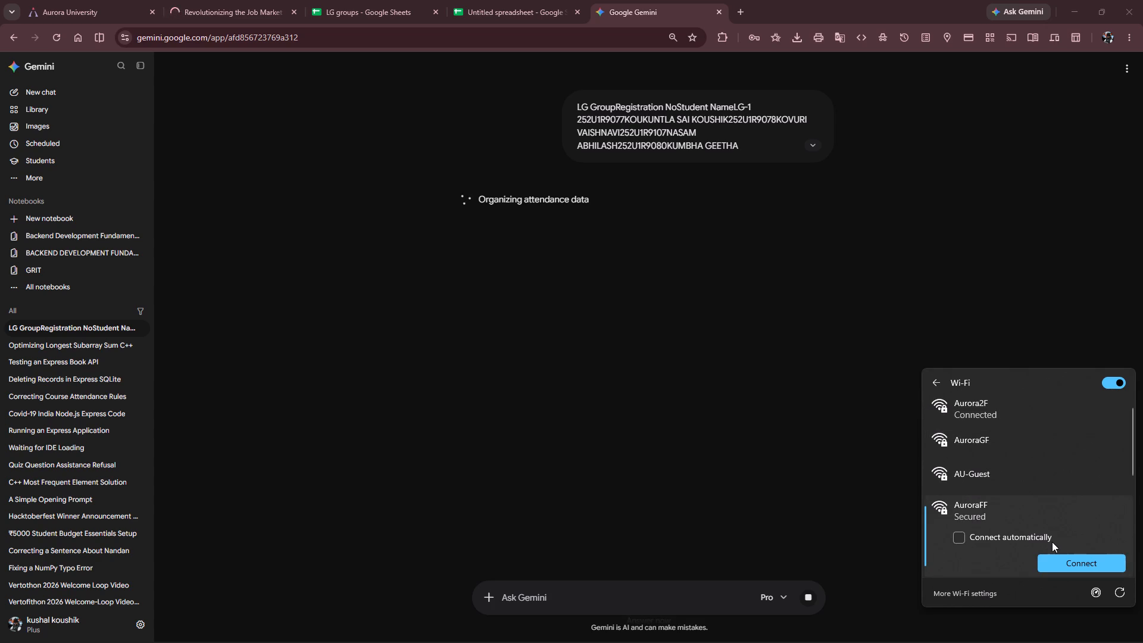
click(1055, 564)
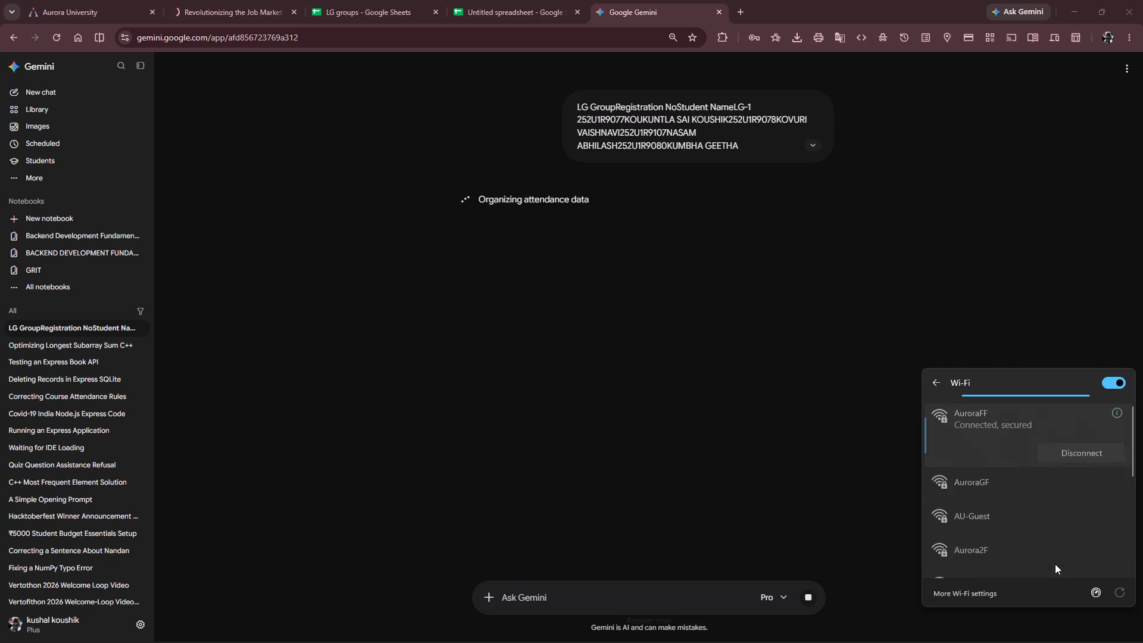
click(851, 403)
click(665, 323)
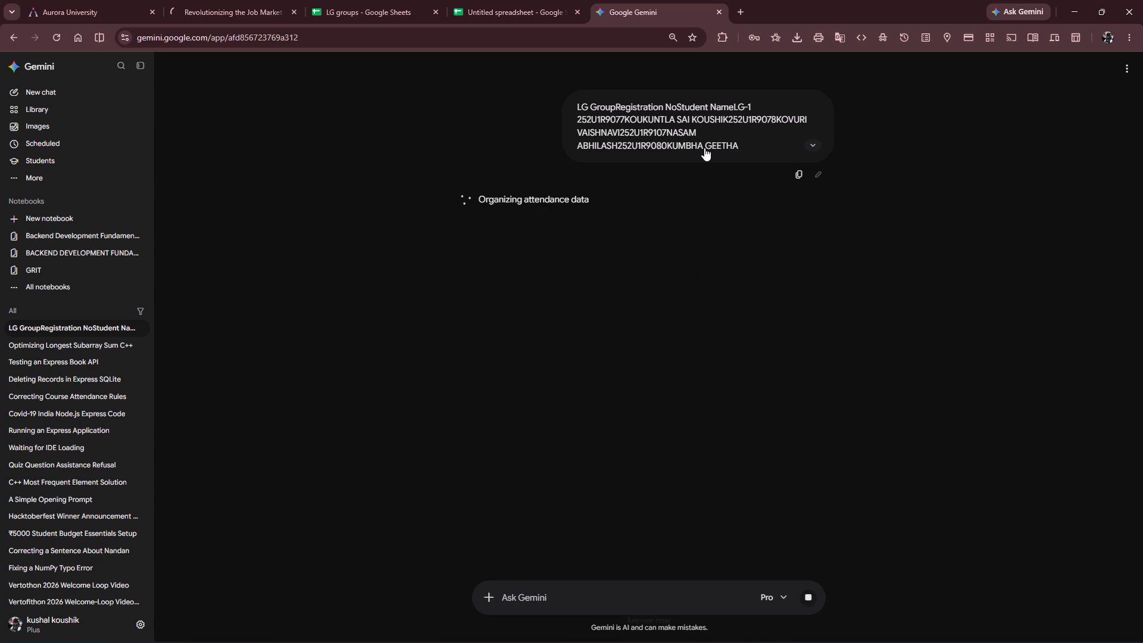
Switch to the open "Revolutionizing the Job Market" page to check whether it loads.
click(218, 0)
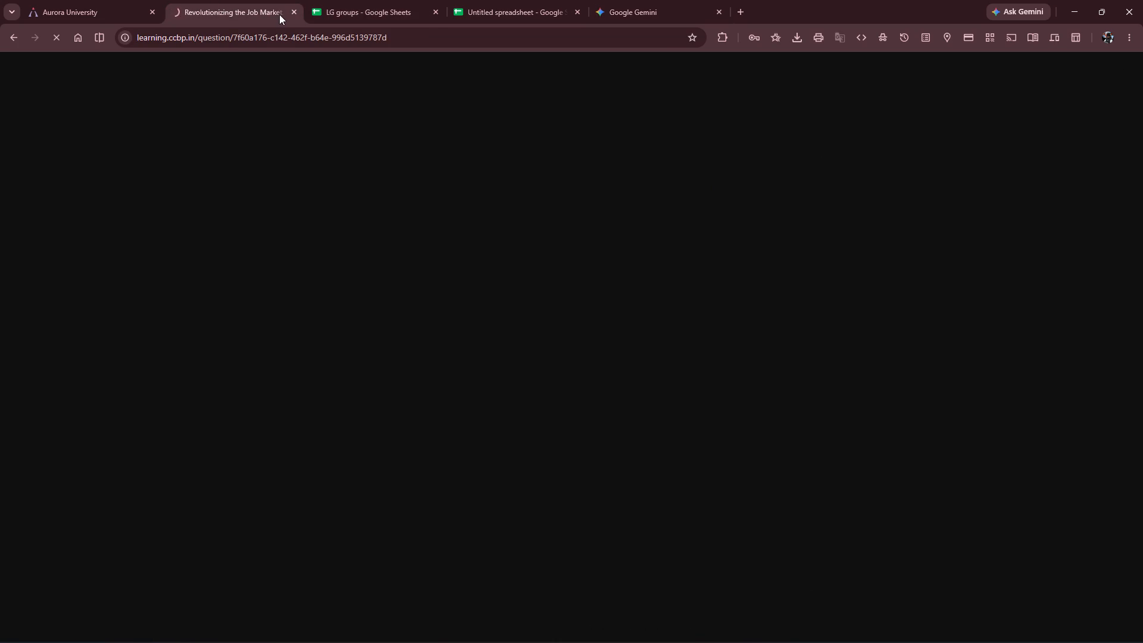
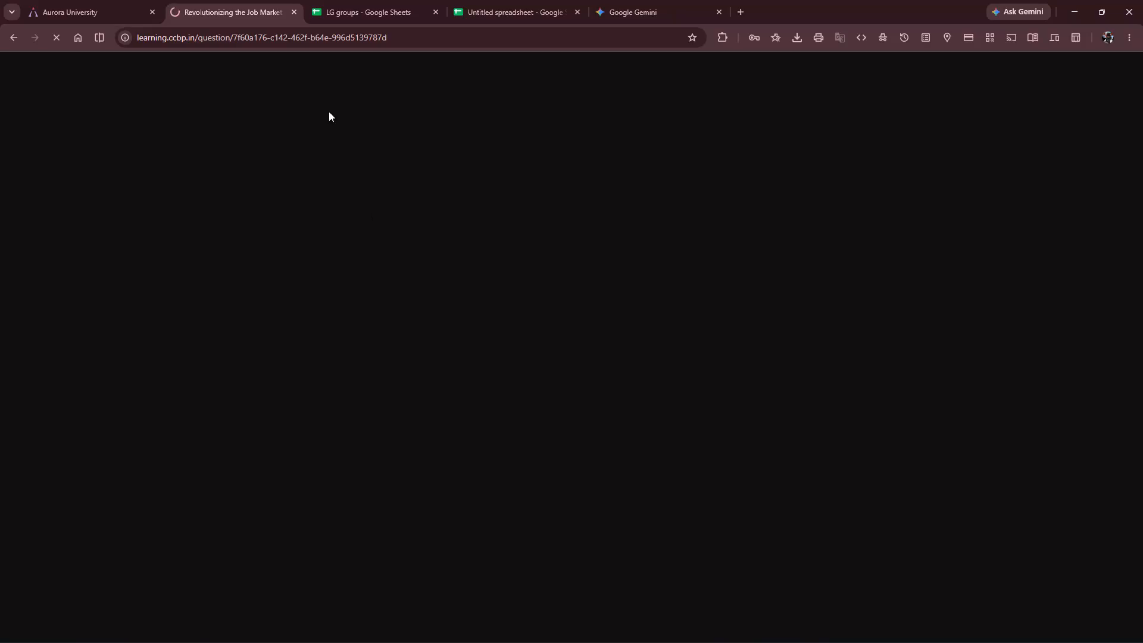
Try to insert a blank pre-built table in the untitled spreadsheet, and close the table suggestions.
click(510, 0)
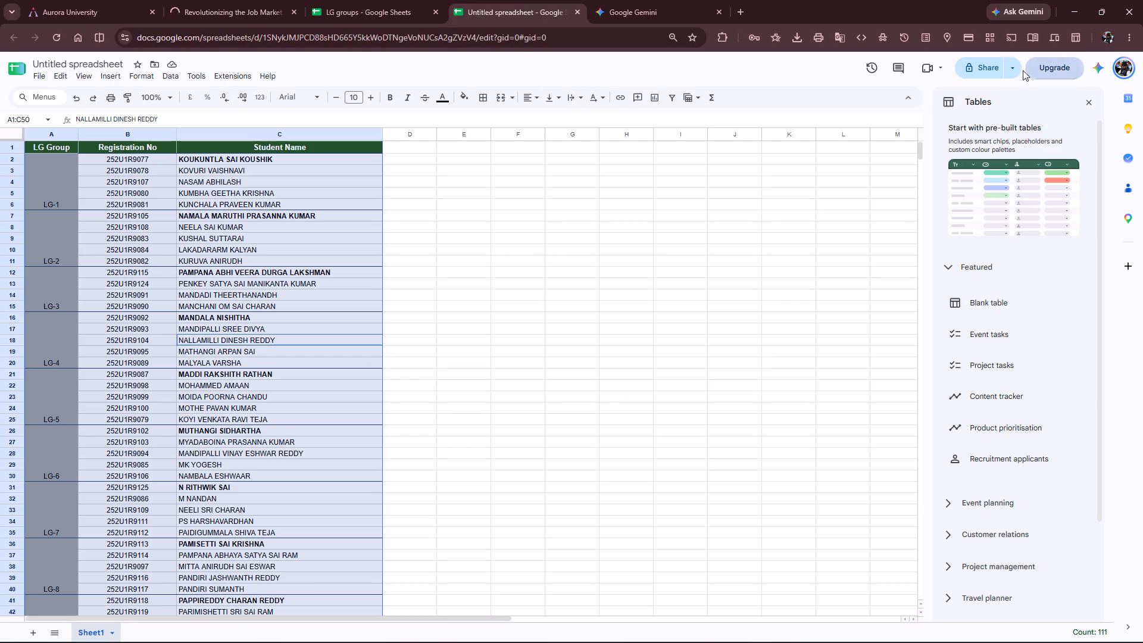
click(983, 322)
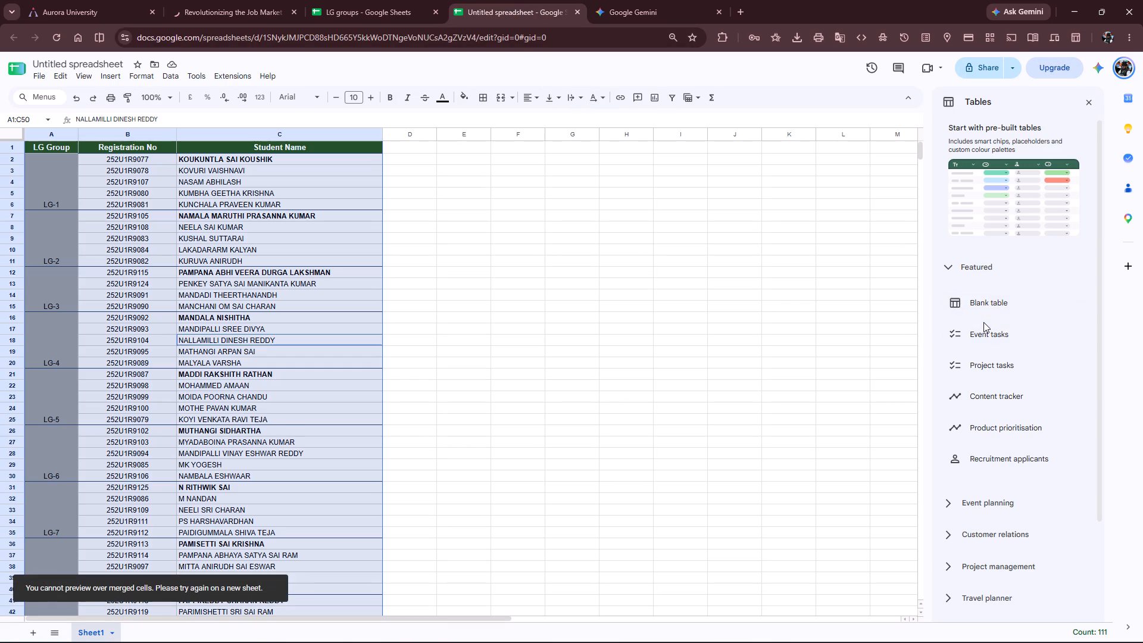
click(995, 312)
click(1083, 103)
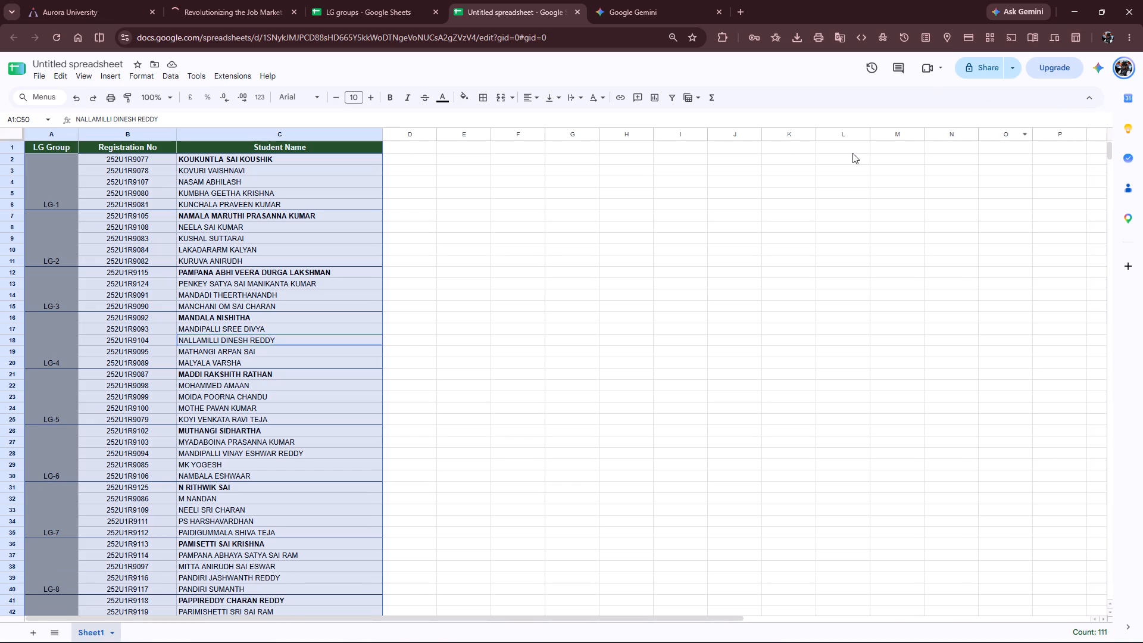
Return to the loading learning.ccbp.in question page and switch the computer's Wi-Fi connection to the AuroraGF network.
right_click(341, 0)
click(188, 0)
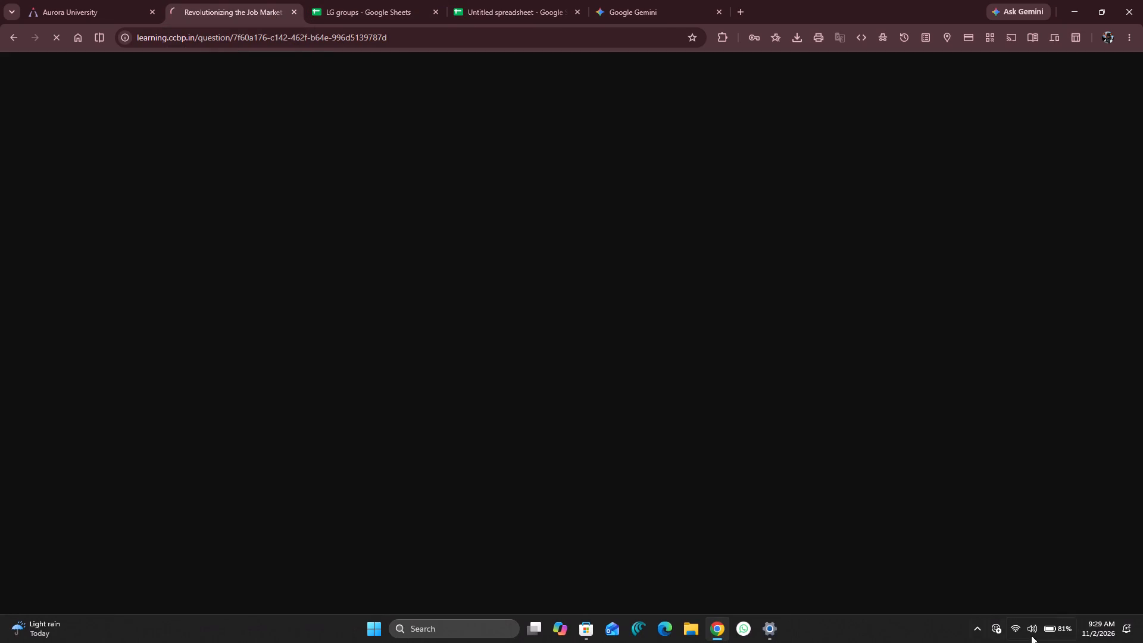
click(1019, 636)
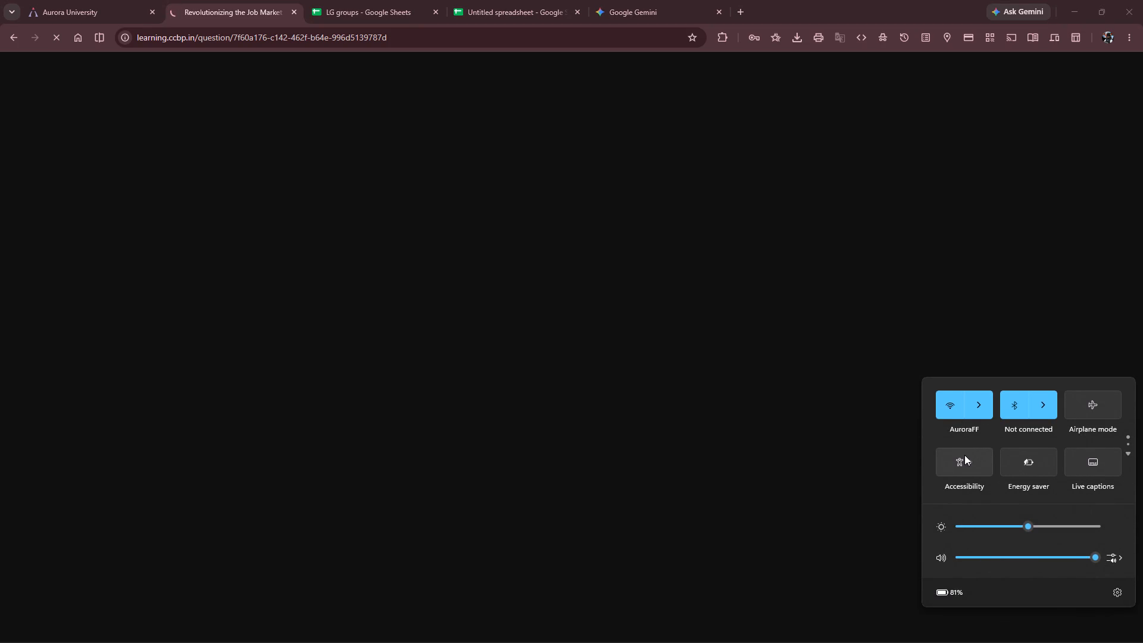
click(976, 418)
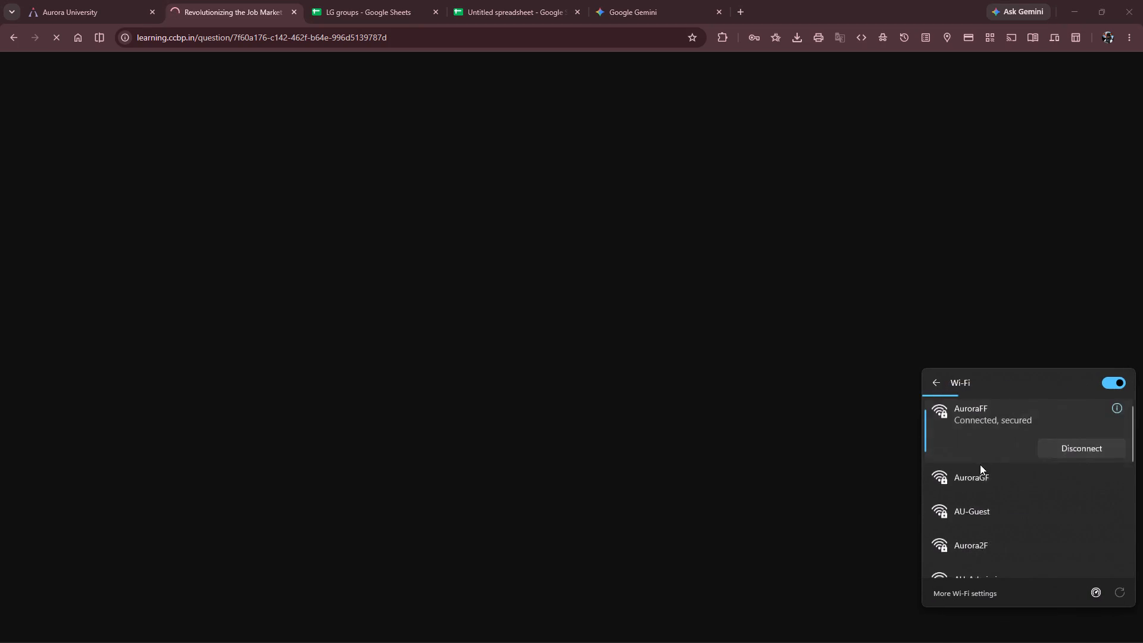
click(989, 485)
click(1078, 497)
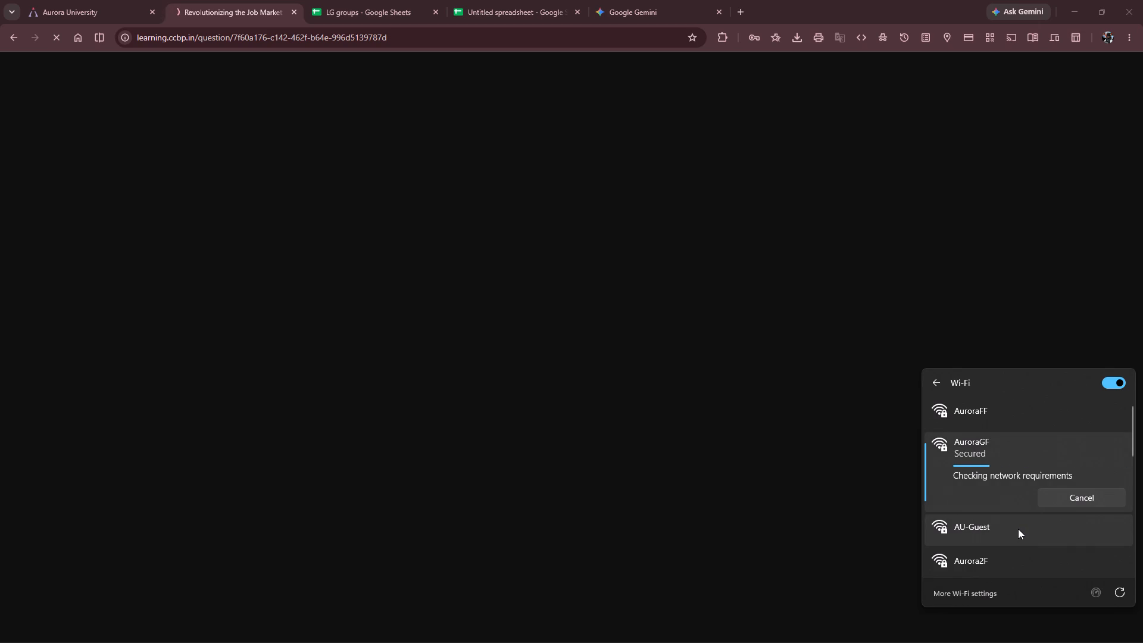
Connect the computer to the AU-Guest Wi-Fi network.
drag(1018, 529, 1039, 519)
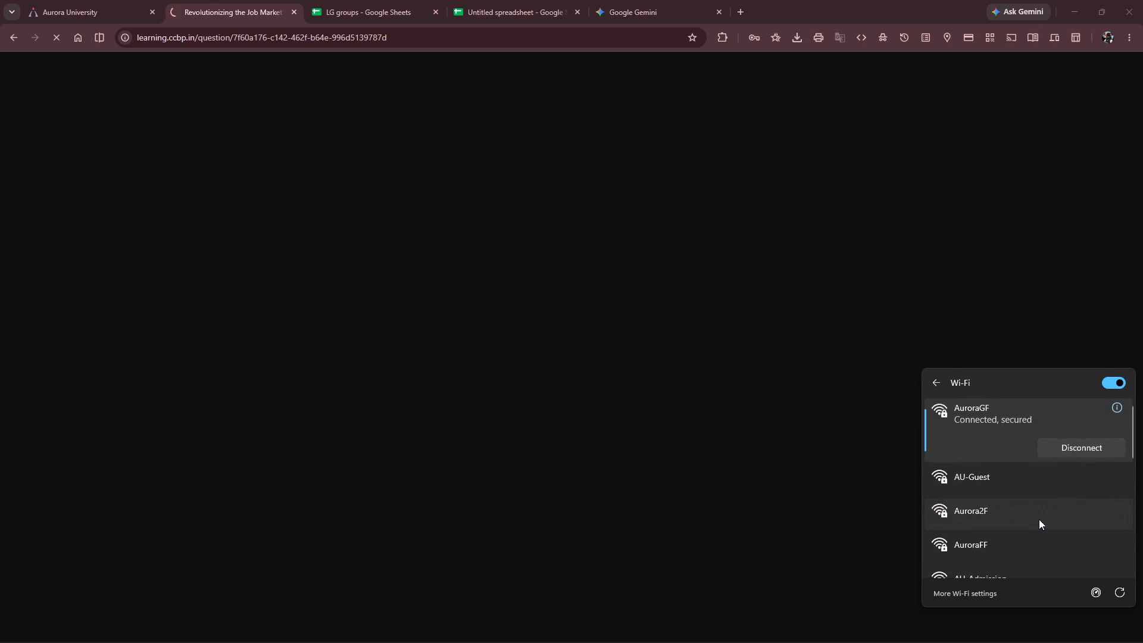
drag(1039, 519, 1078, 497)
click(990, 468)
click(1017, 460)
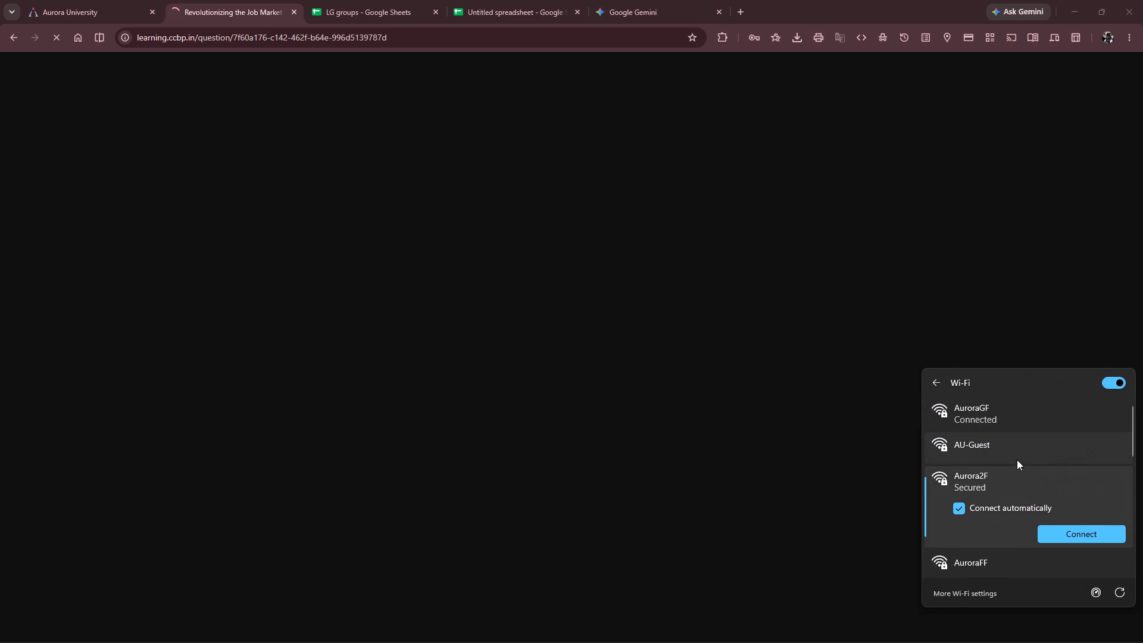
click(1055, 499)
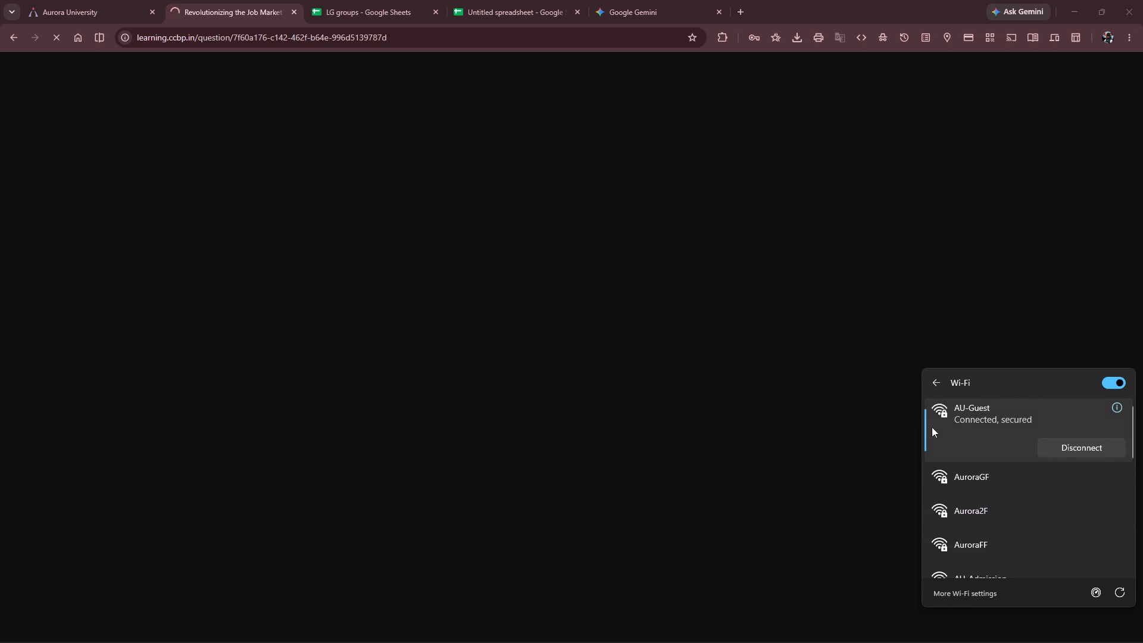
Reload the learning.ccbp.in question page and switch to the Google Gemini tab.
double_click(57, 30)
click(644, 0)
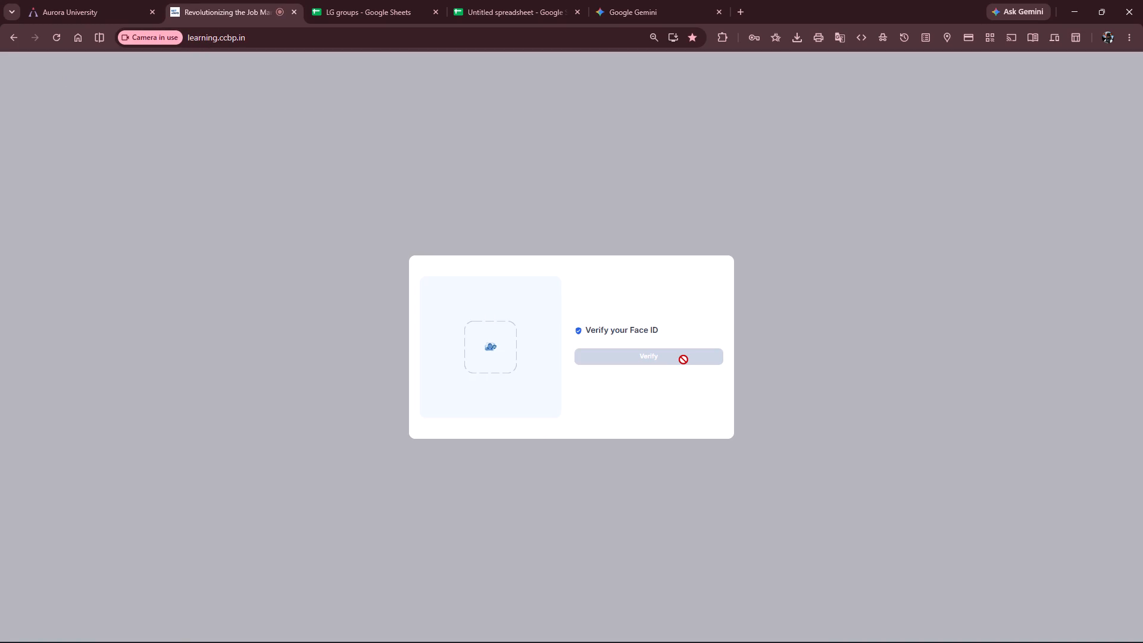
click(676, 373)
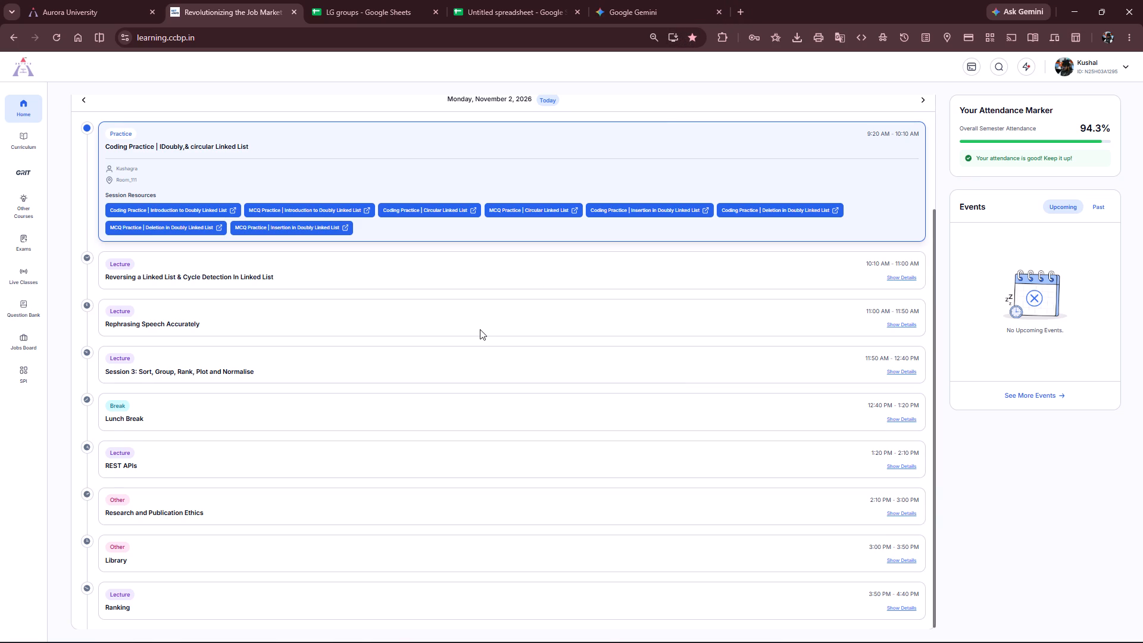
In today's schedule, show the details of Reversing a Linked List & Cycle Detection, Rephrasing Speech Accurately and Session 3.
scroll(480, 329, up, 7)
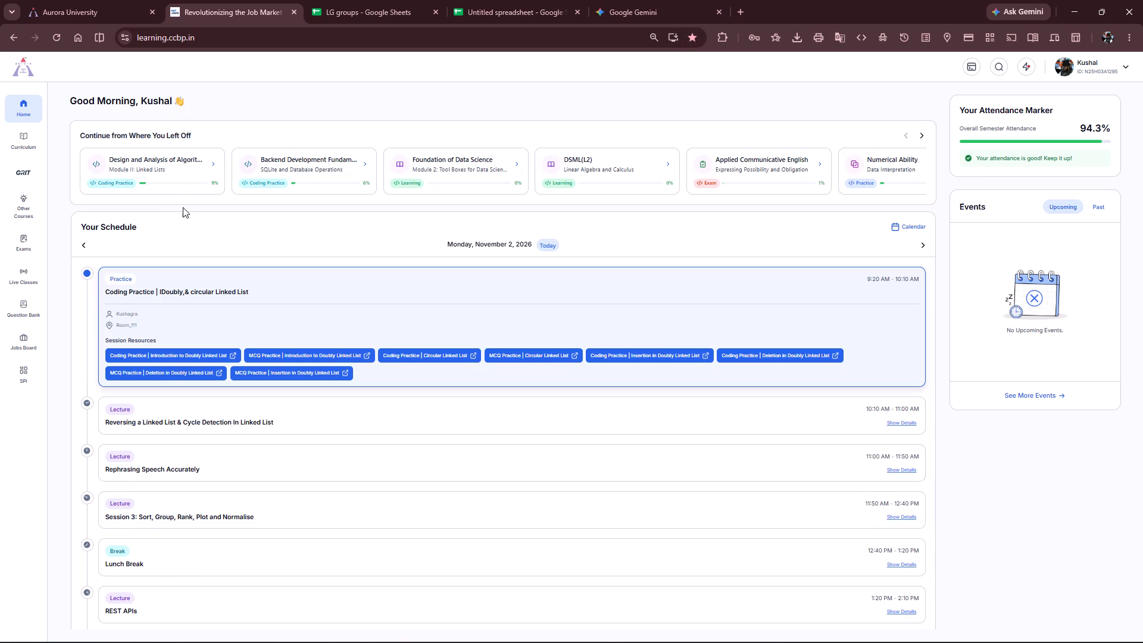
scroll(183, 207, down, 3)
click(897, 280)
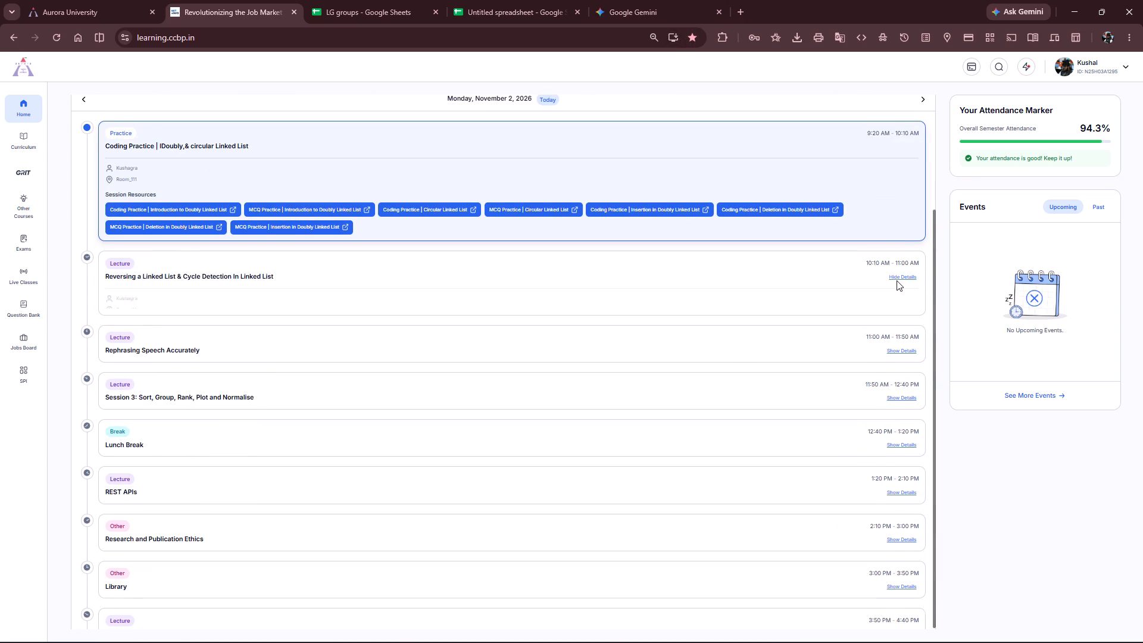
scroll(897, 280, down, 2)
click(895, 327)
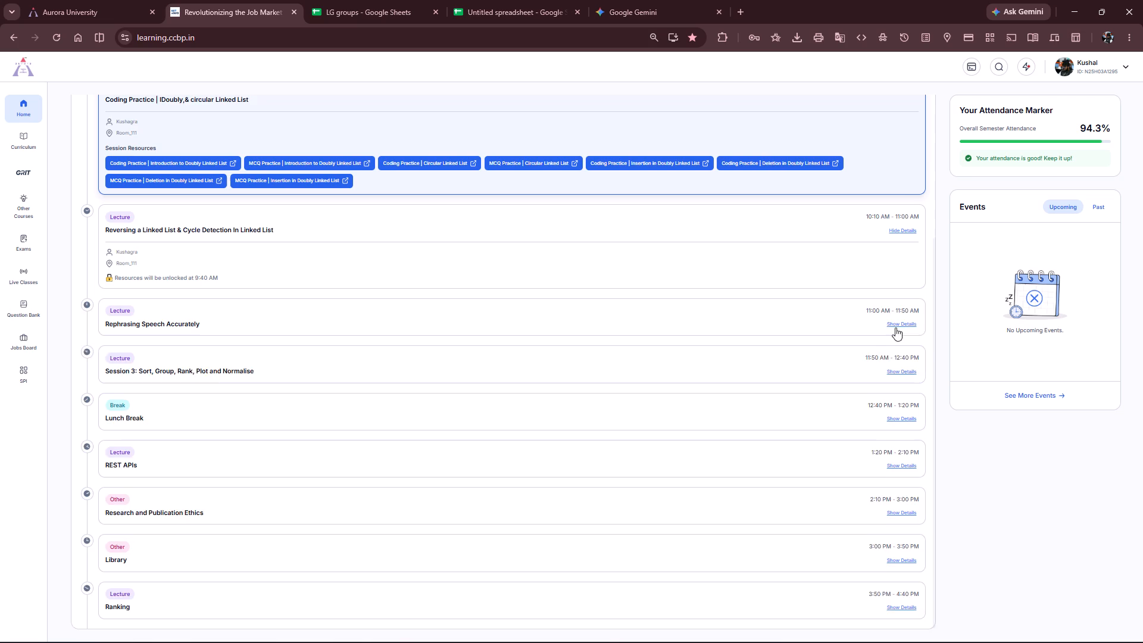
scroll(895, 327, down, 2)
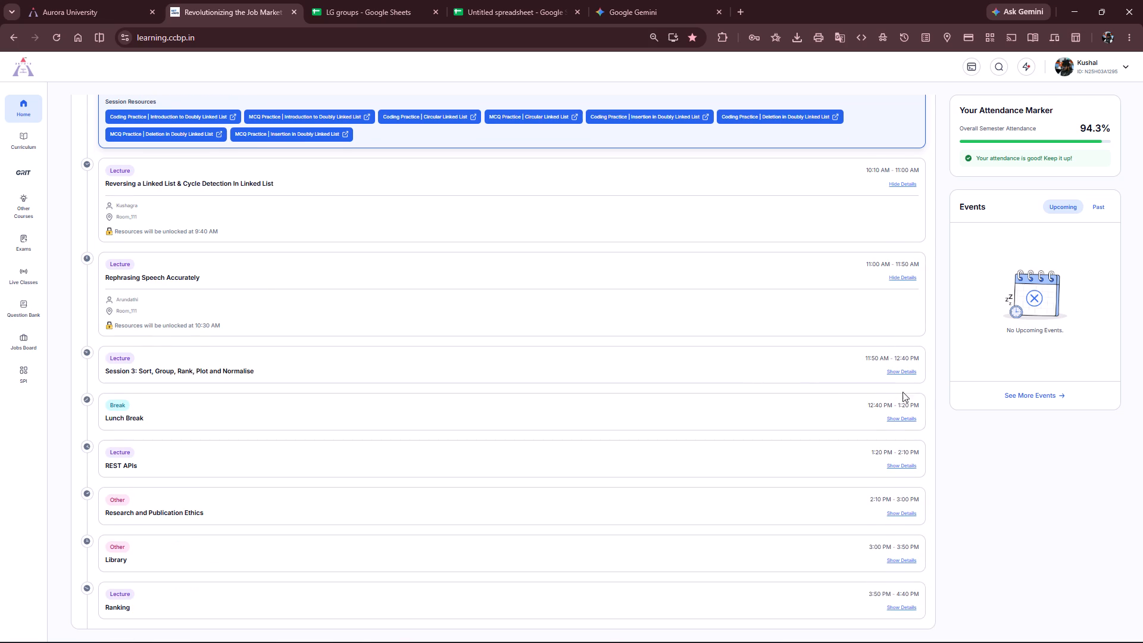
click(900, 371)
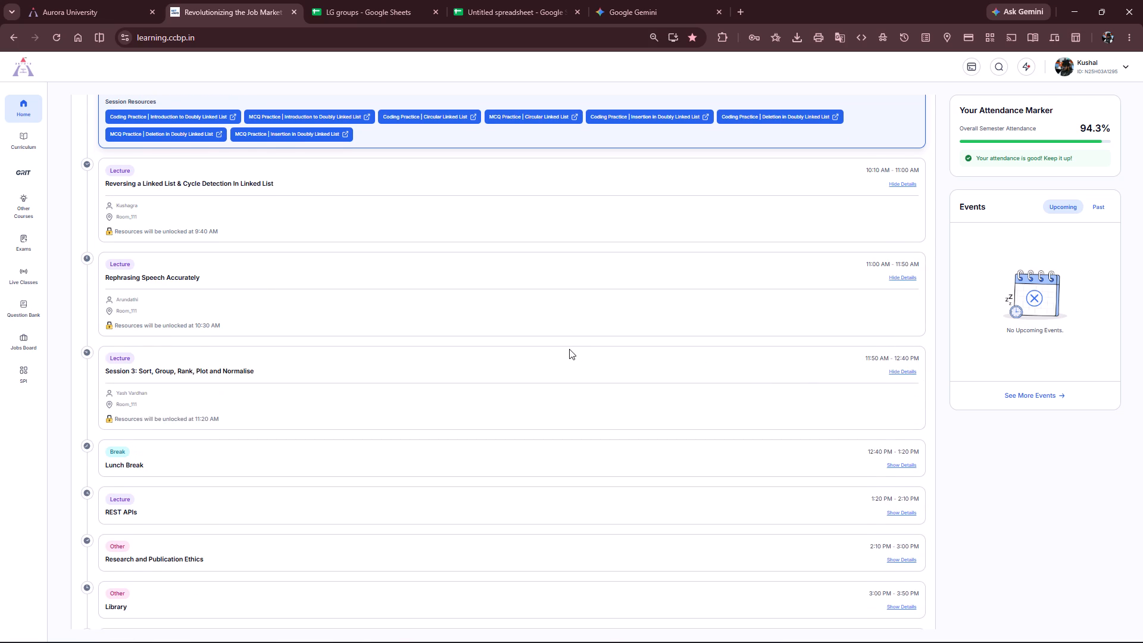
Show the details of the afternoon sessions Research and Publication Ethics, Library and Ranking, and review the whole day's schedule.
click(899, 507)
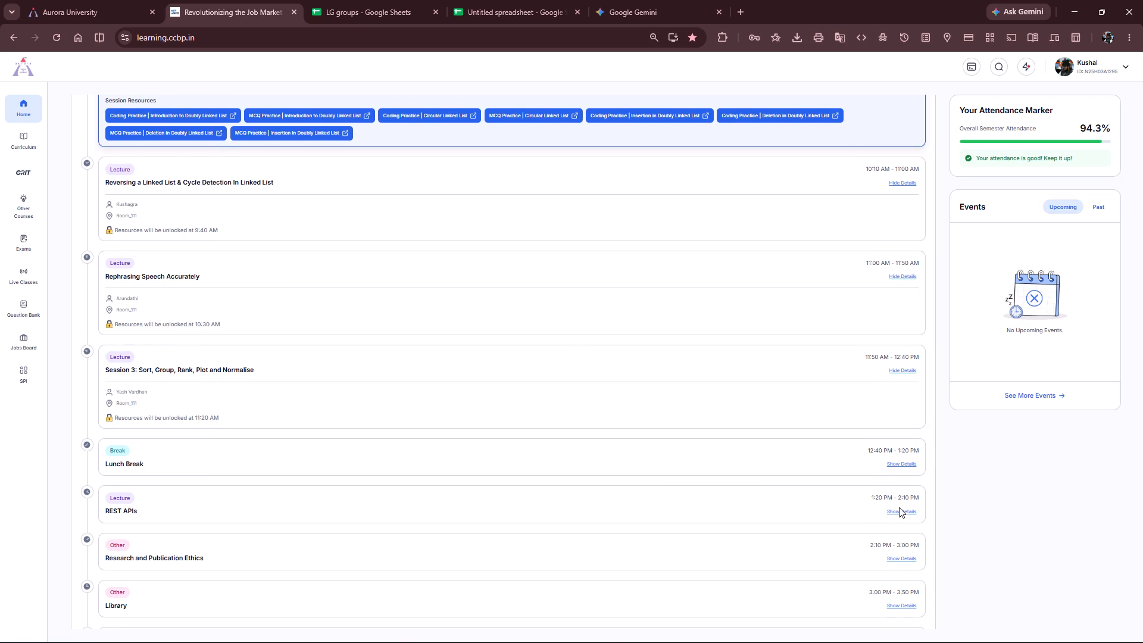
scroll(899, 507, down, 4)
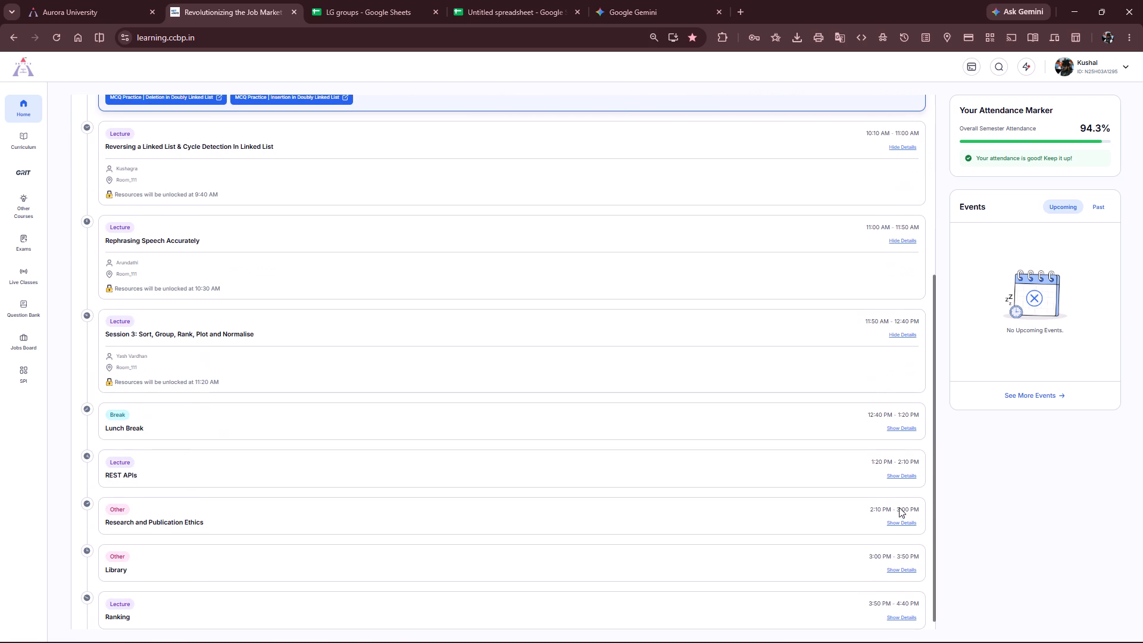
click(911, 514)
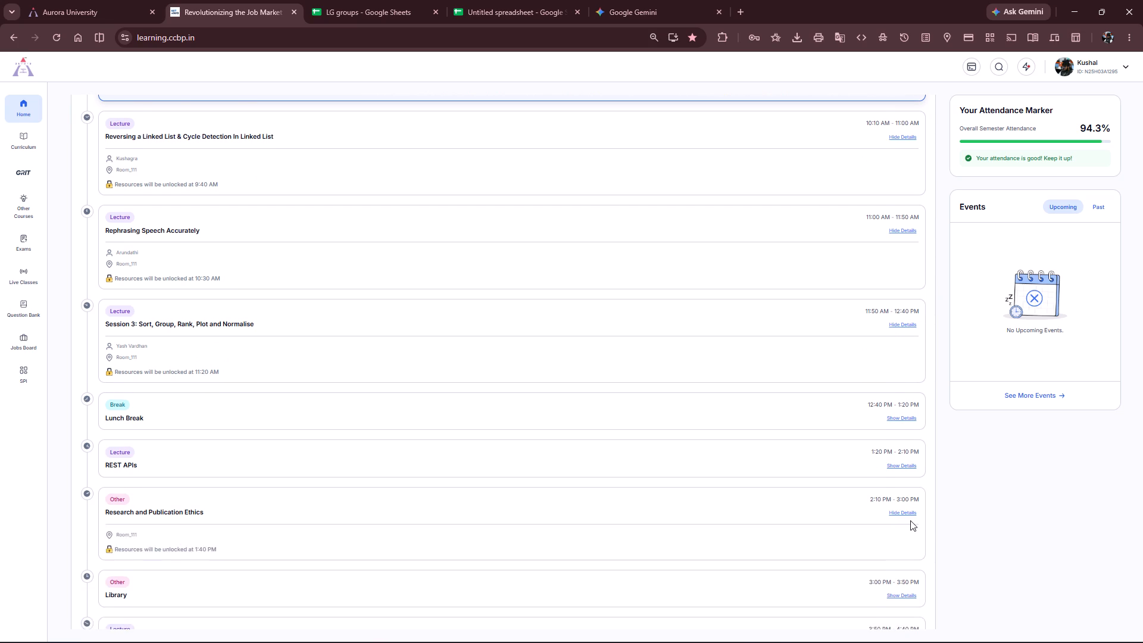
scroll(910, 520, down, 2)
click(910, 564)
scroll(910, 562, down, 1)
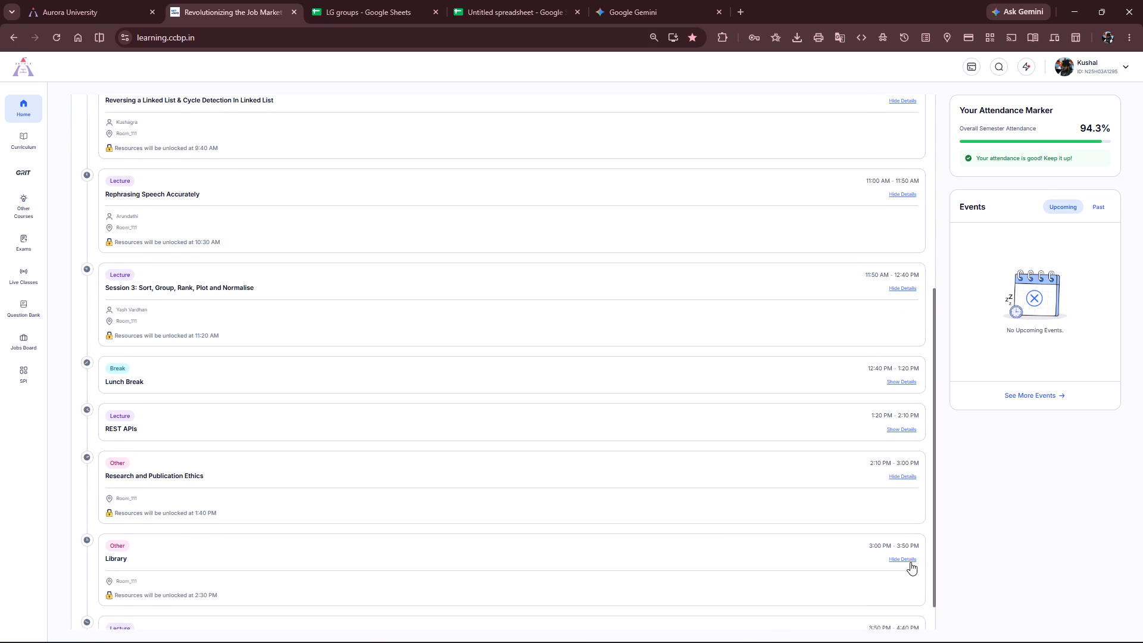
scroll(910, 562, down, 1)
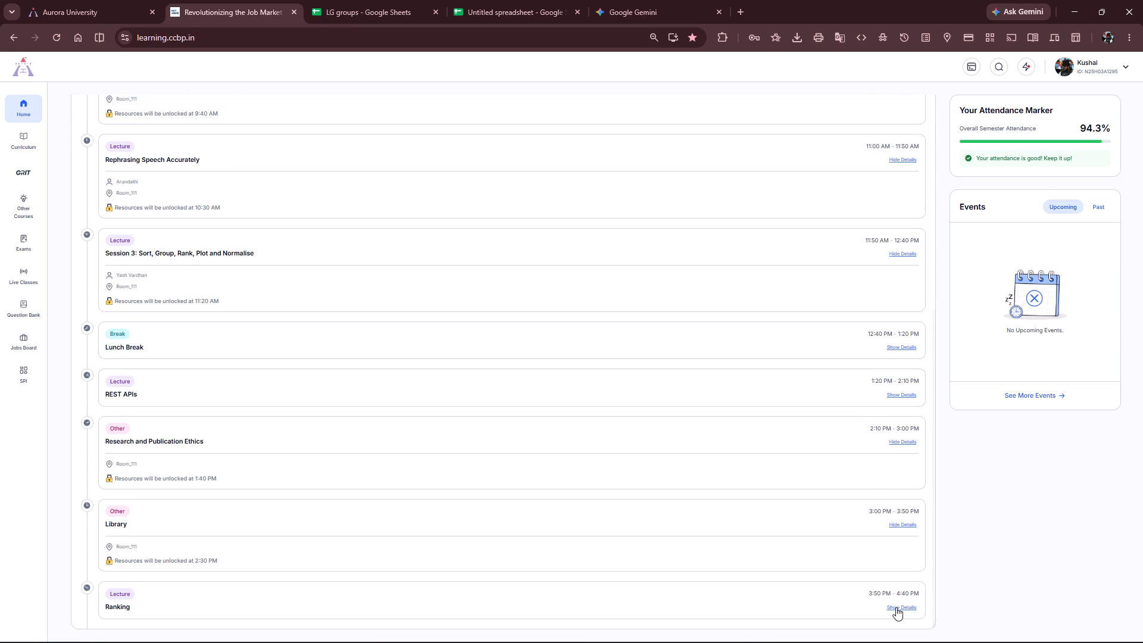
click(896, 607)
scroll(896, 607, right, 1)
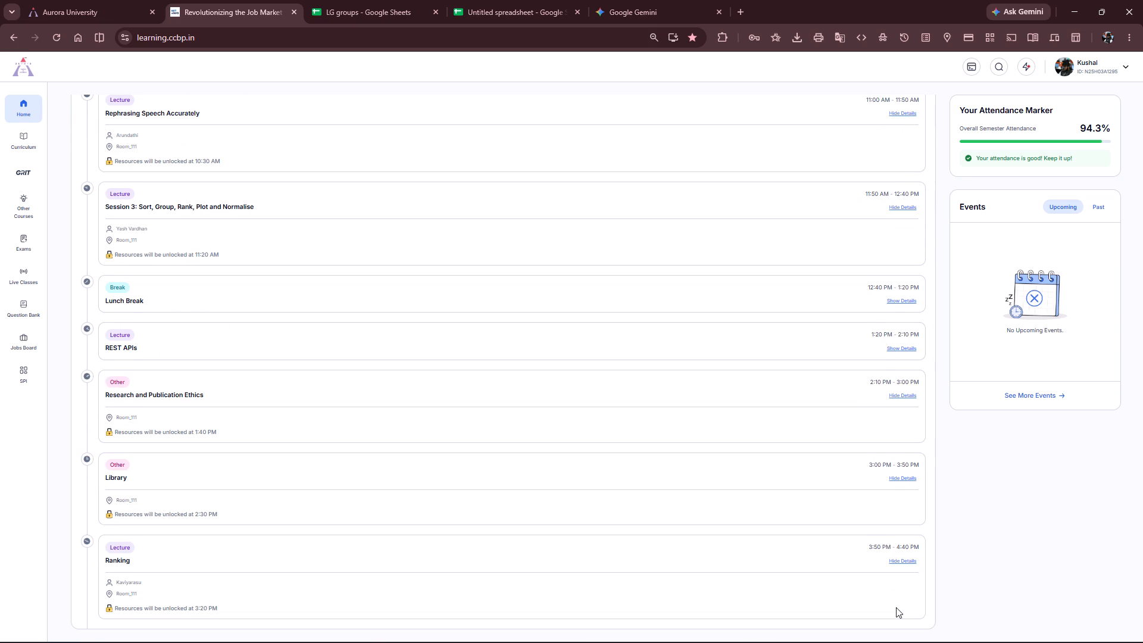
scroll(896, 607, right, 2)
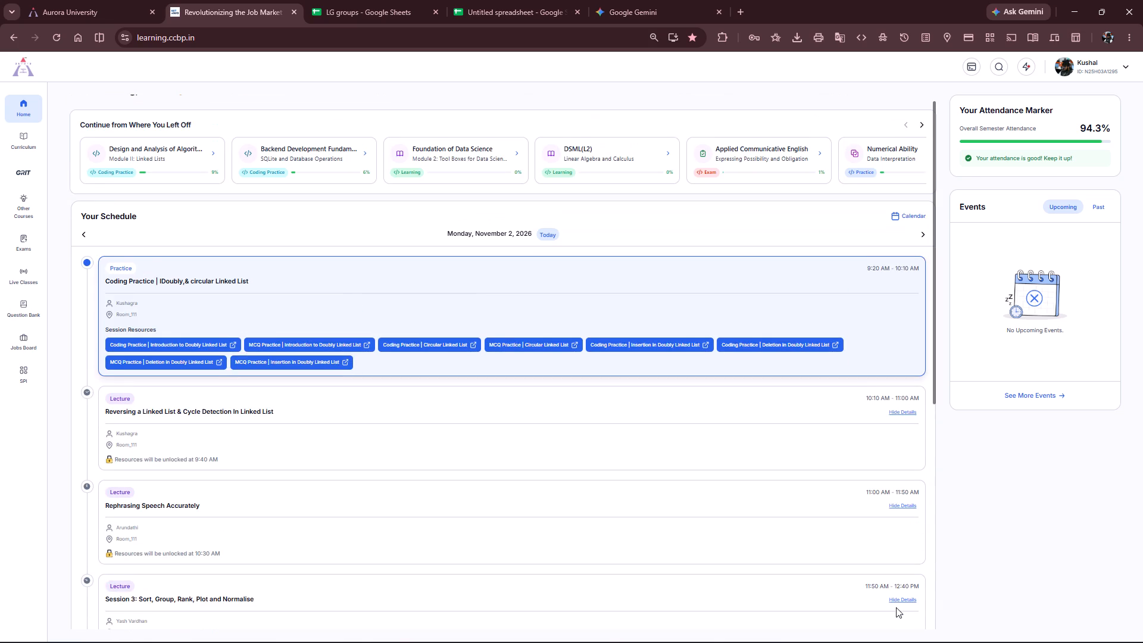
scroll(825, 547, down, 7)
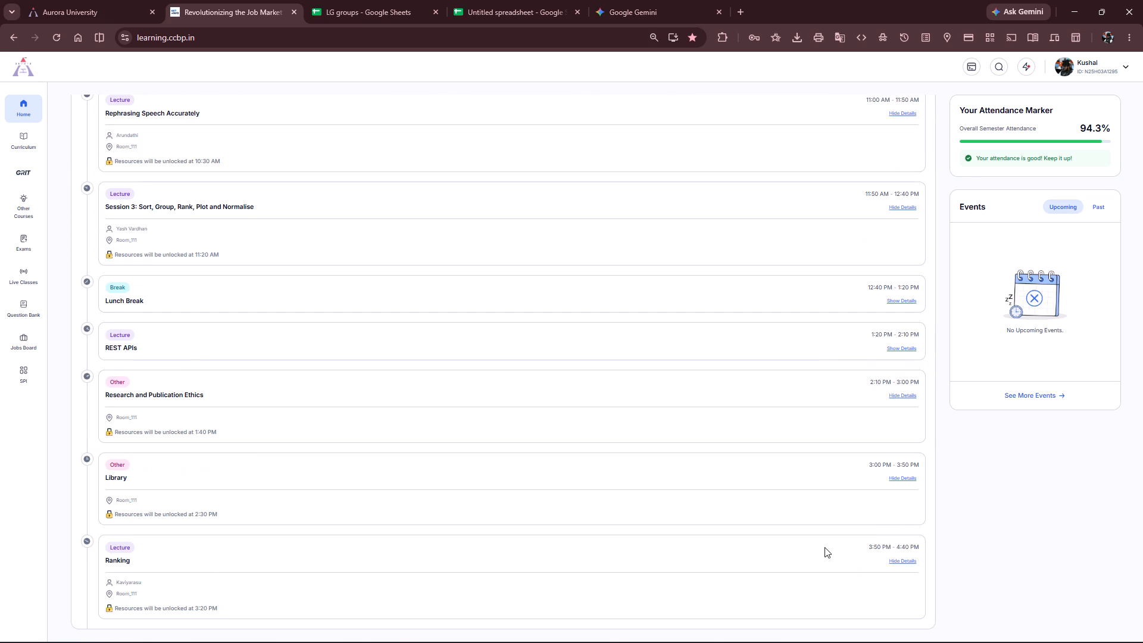
scroll(825, 547, up, 4)
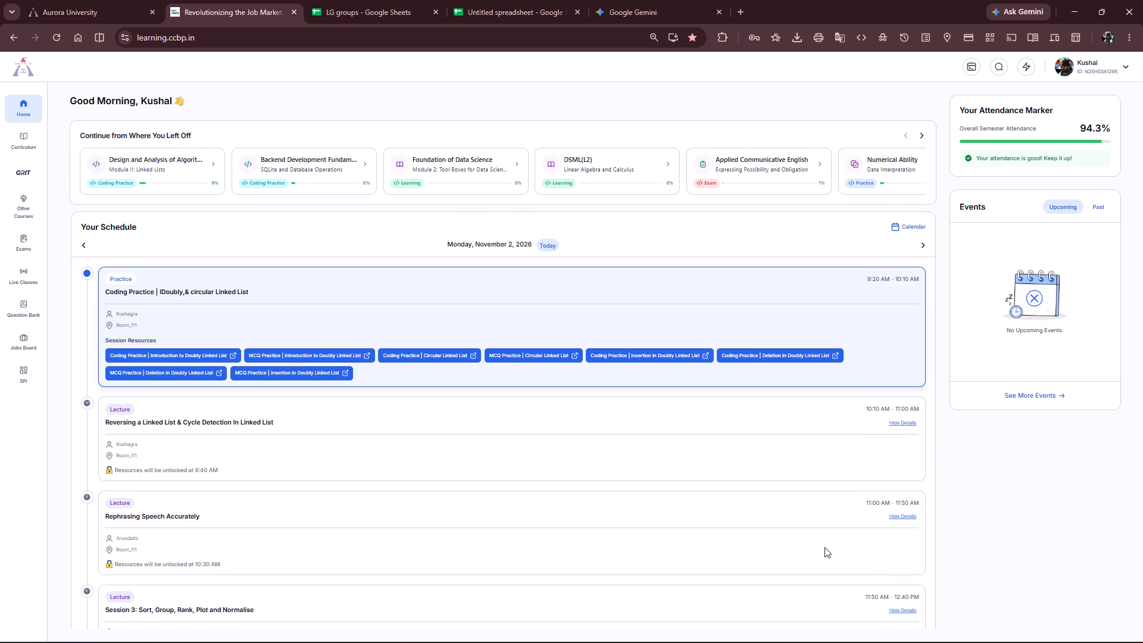
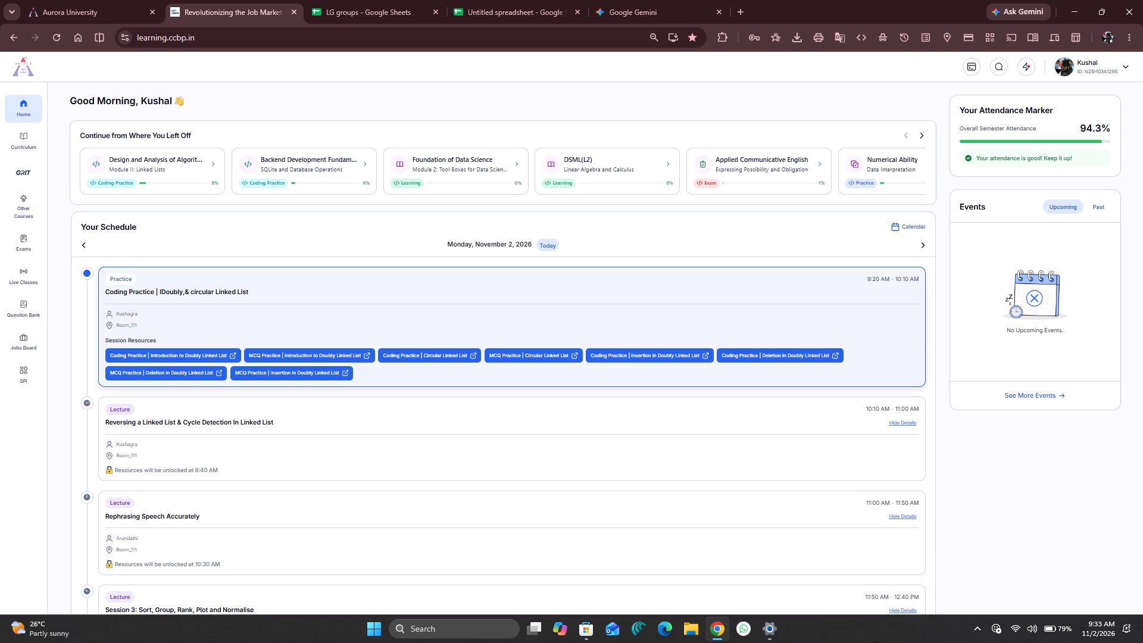
Review the day's full class schedule on the portal's home page, from the morning coding practice to the Ranking lecture.
scroll(705, 315, down, 1)
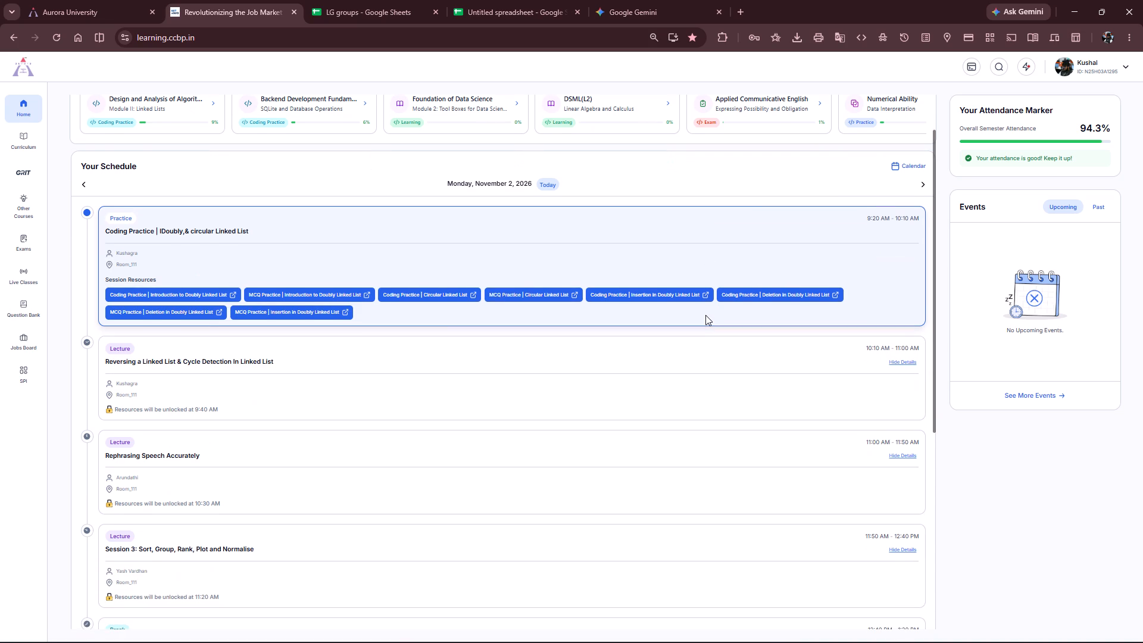
scroll(705, 315, down, 2)
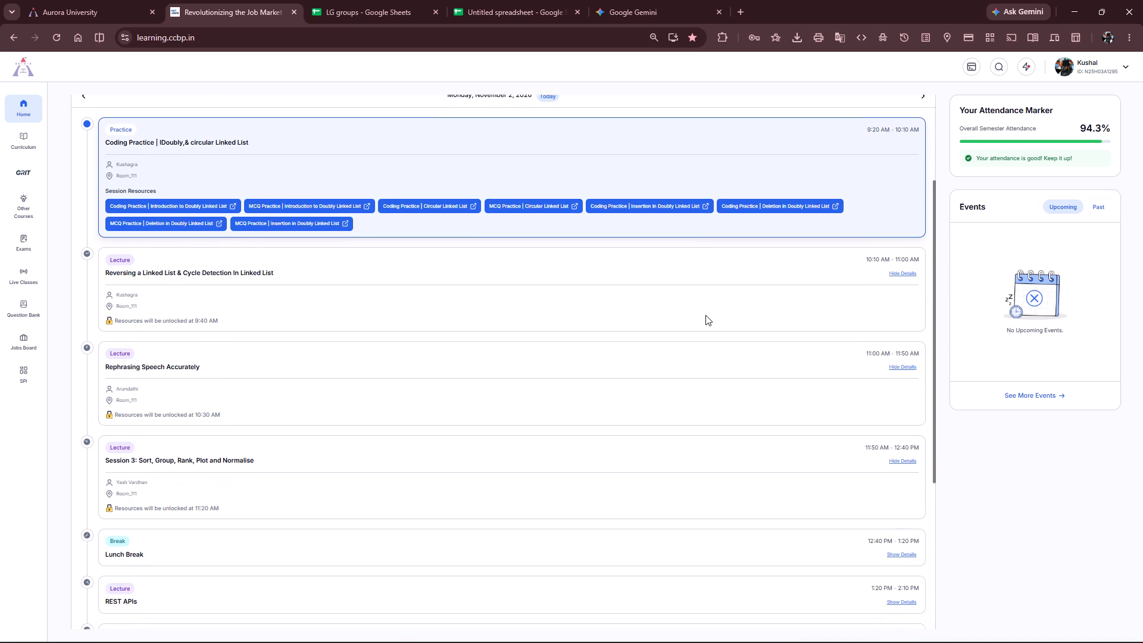
scroll(705, 315, down, 3)
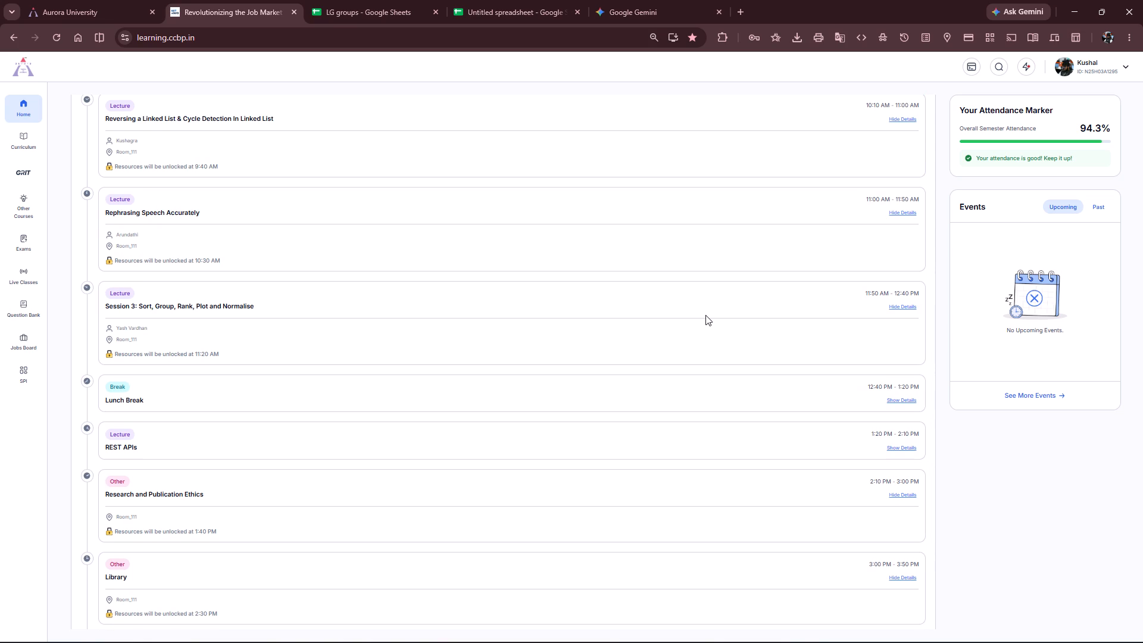
scroll(705, 315, down, 1)
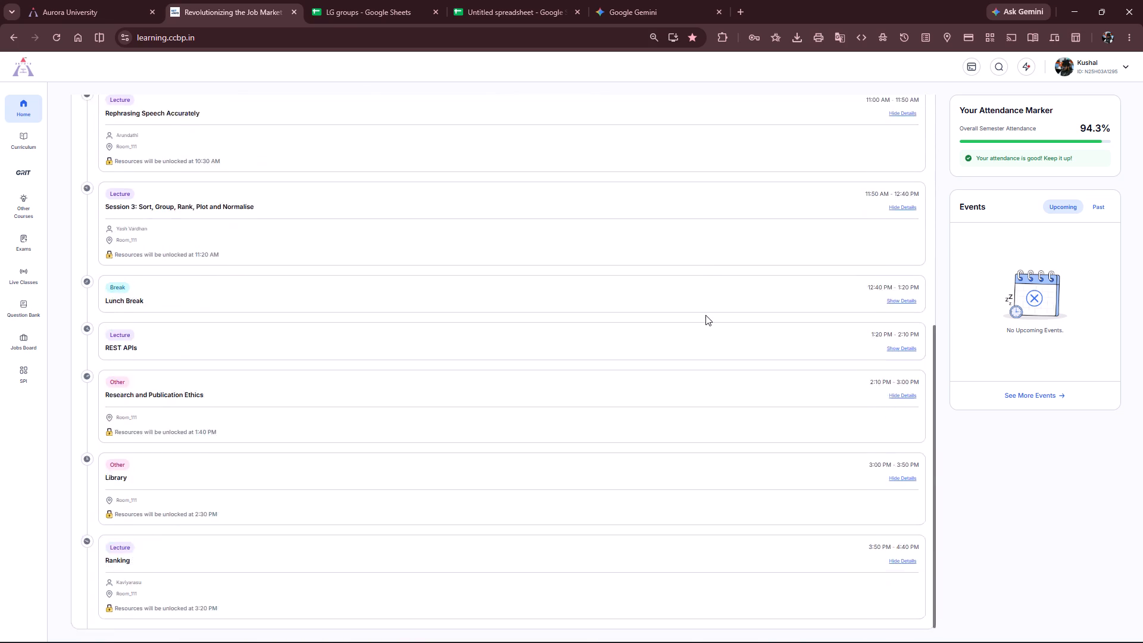
scroll(705, 315, down, 1)
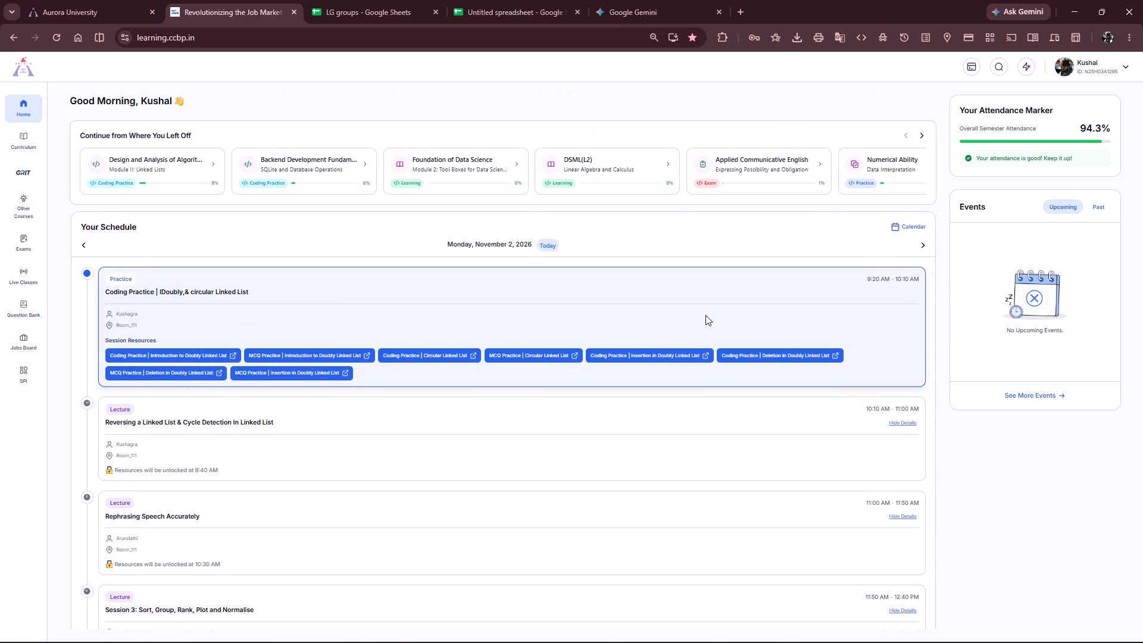
scroll(705, 315, down, 2)
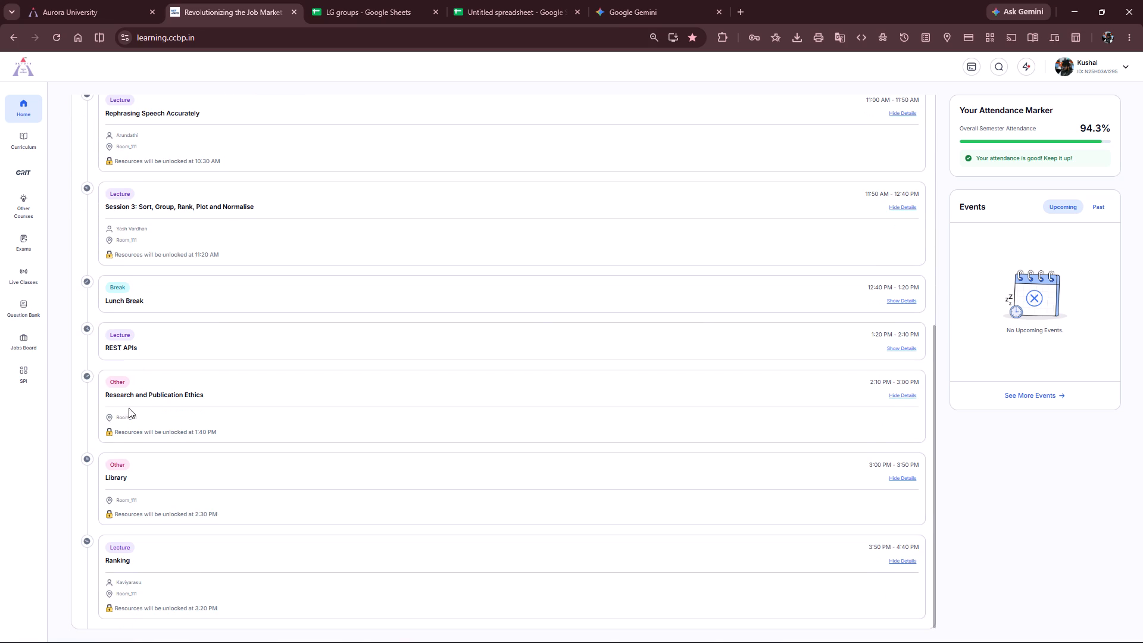
Open the SPI progress report and examine the Eligibility Status requirements for attendance, quizzes and skill assessments up close.
click(12, 383)
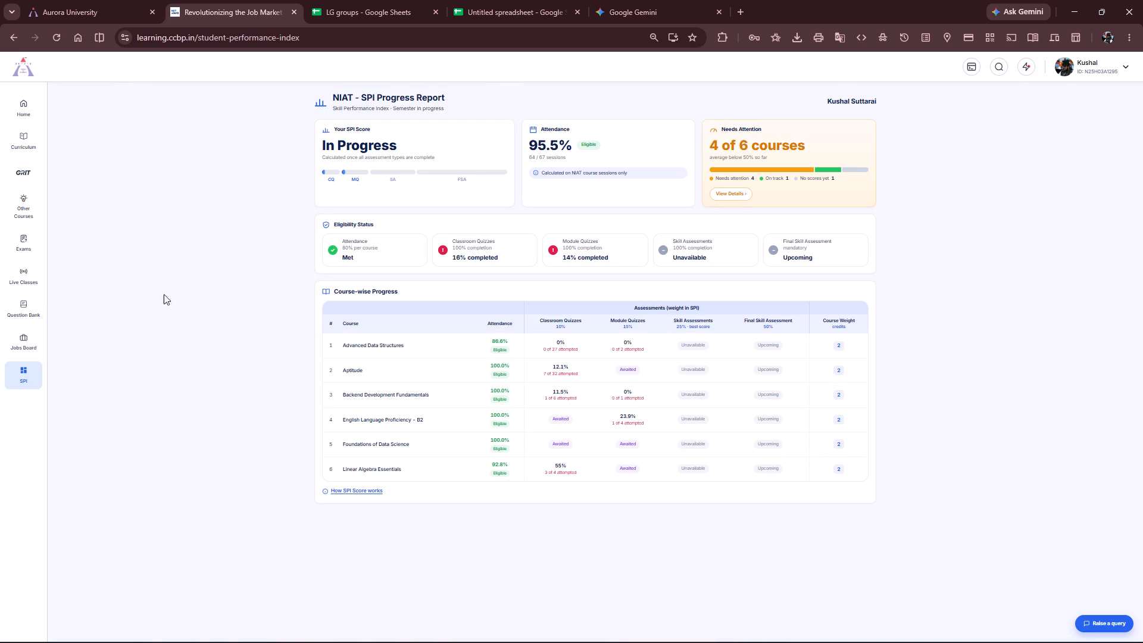
click(338, 251)
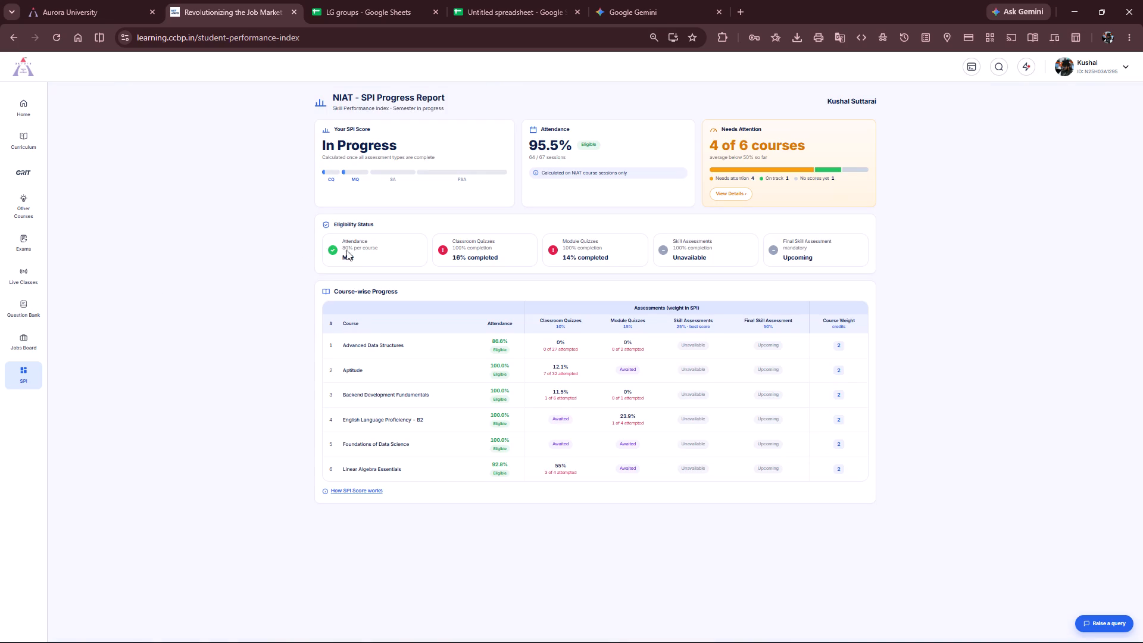
click(350, 249)
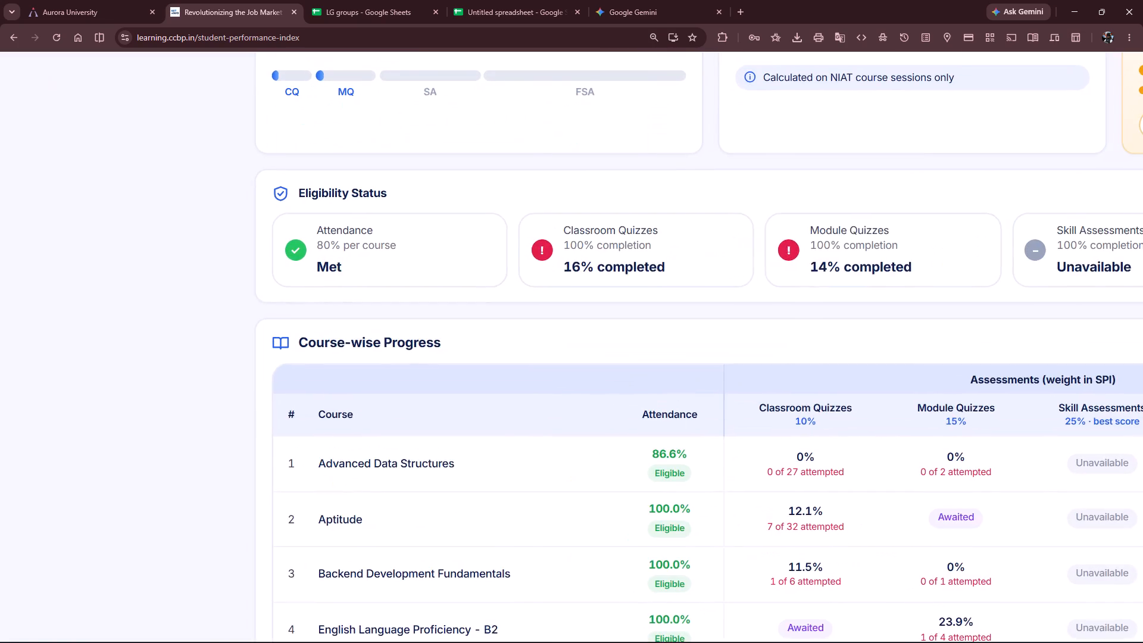
scroll(363, 250, left, 3)
drag(325, 241, 431, 260)
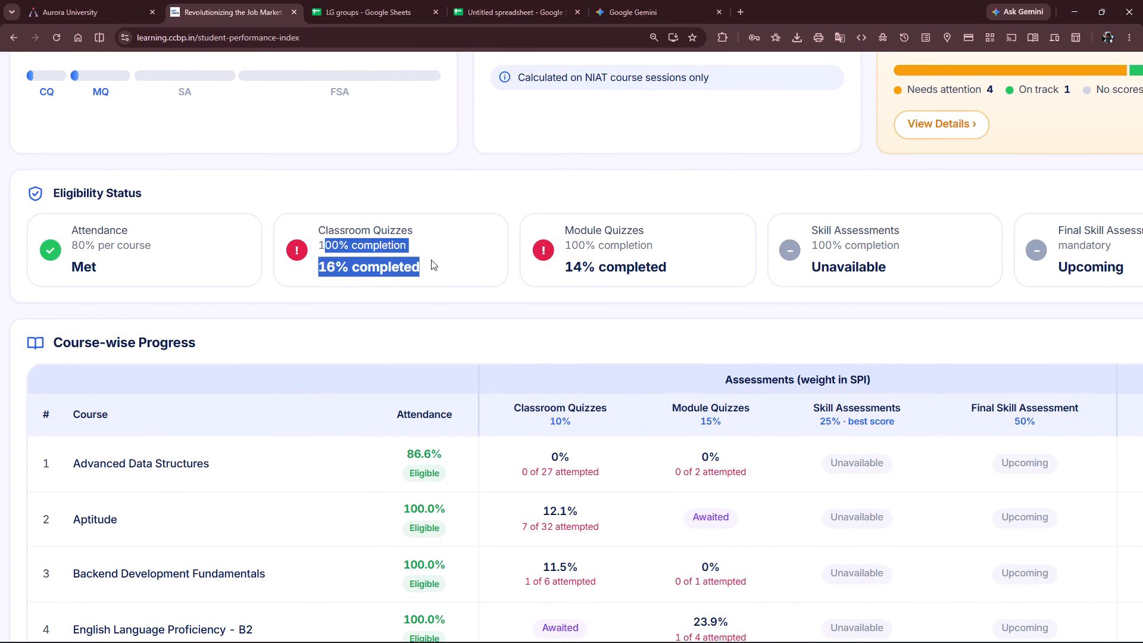
drag(610, 256, 806, 288)
click(644, 292)
scroll(644, 292, left, 3)
drag(589, 223, 706, 262)
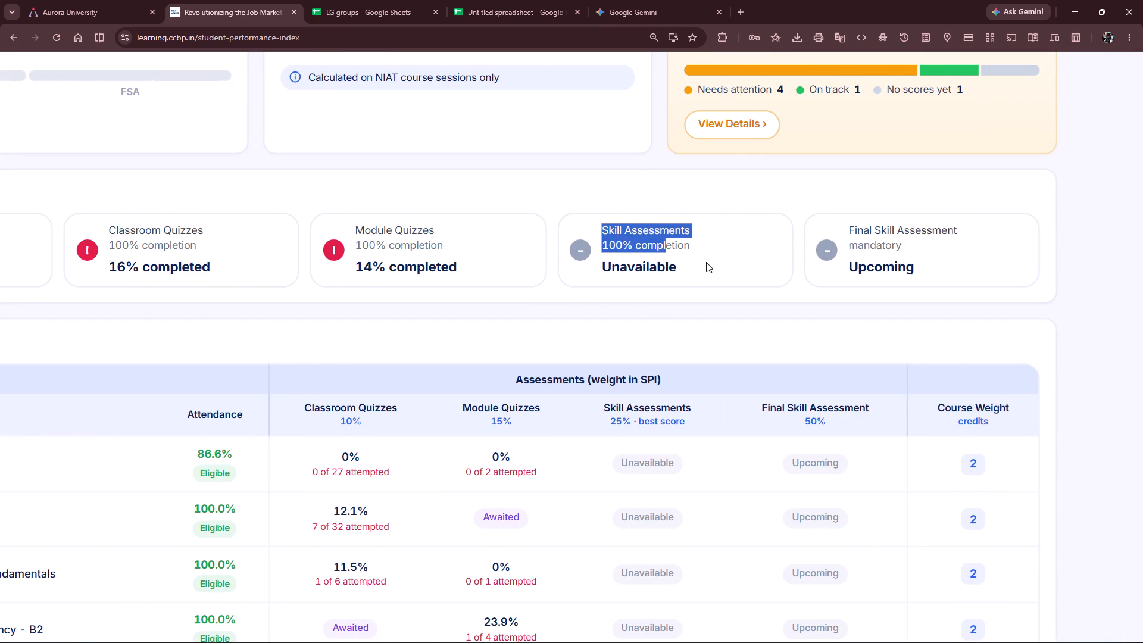
drag(706, 262, 707, 262)
click(707, 262)
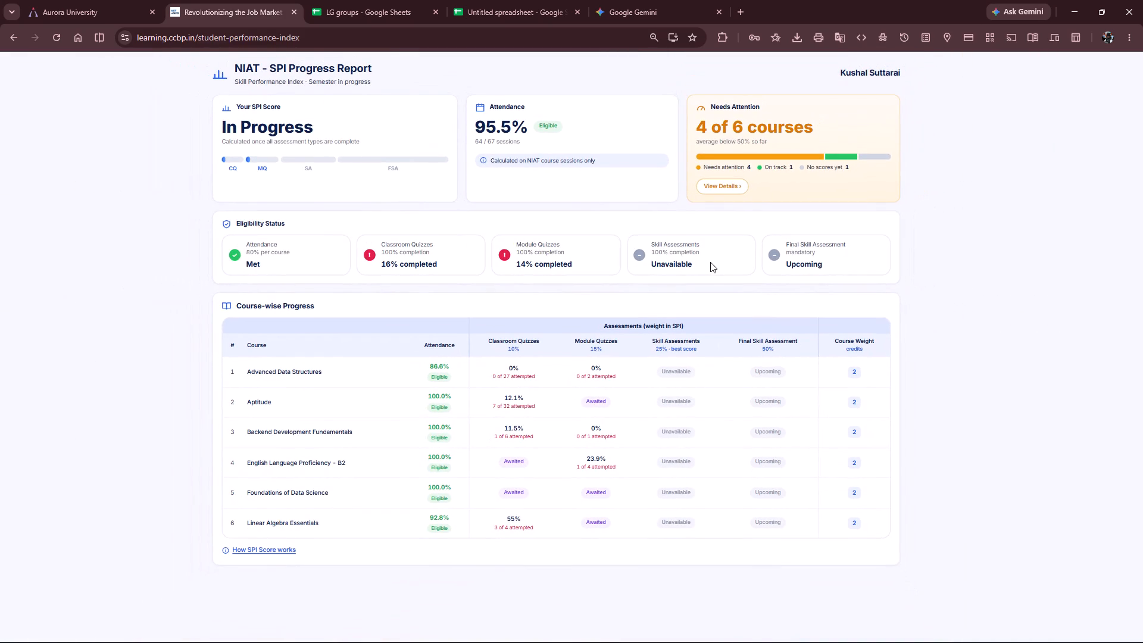
Go over the quiz, skill assessment and final skill assessment requirements in Eligibility Status again, and return to the portal's home page.
drag(516, 240, 592, 264)
click(592, 264)
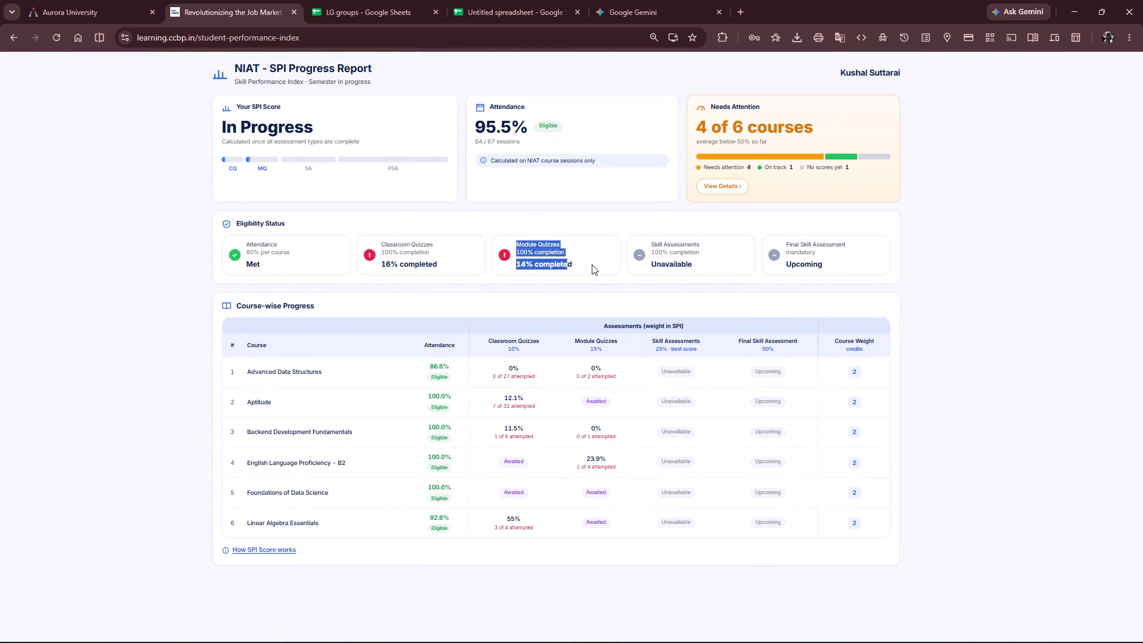
drag(384, 245, 439, 257)
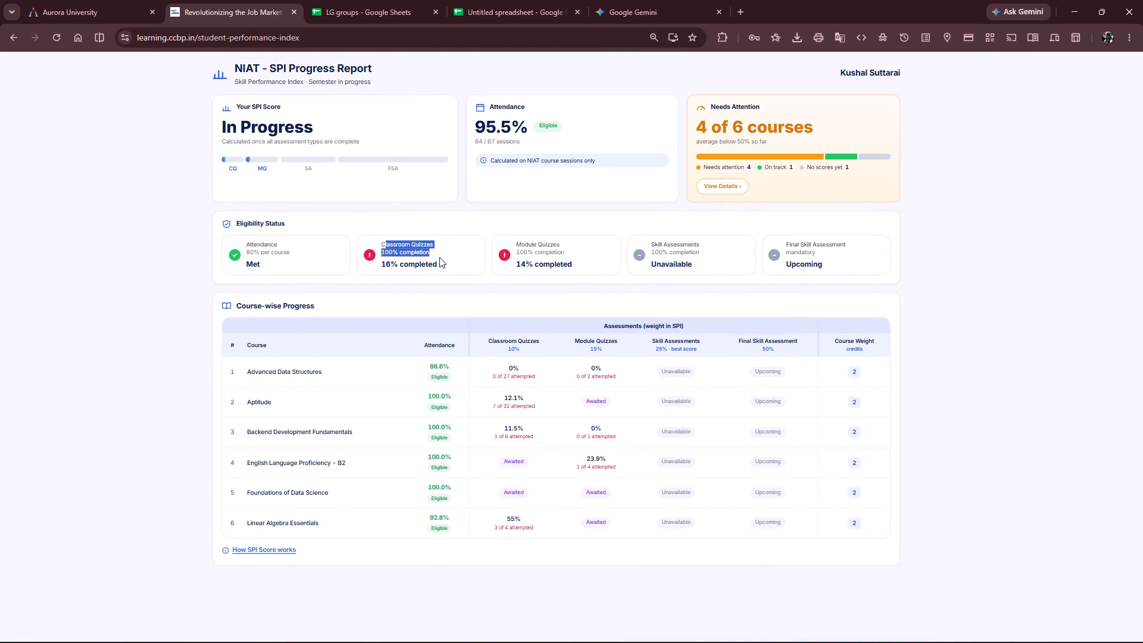
drag(439, 257, 453, 260)
drag(516, 236, 602, 287)
drag(654, 248, 716, 273)
drag(783, 246, 832, 272)
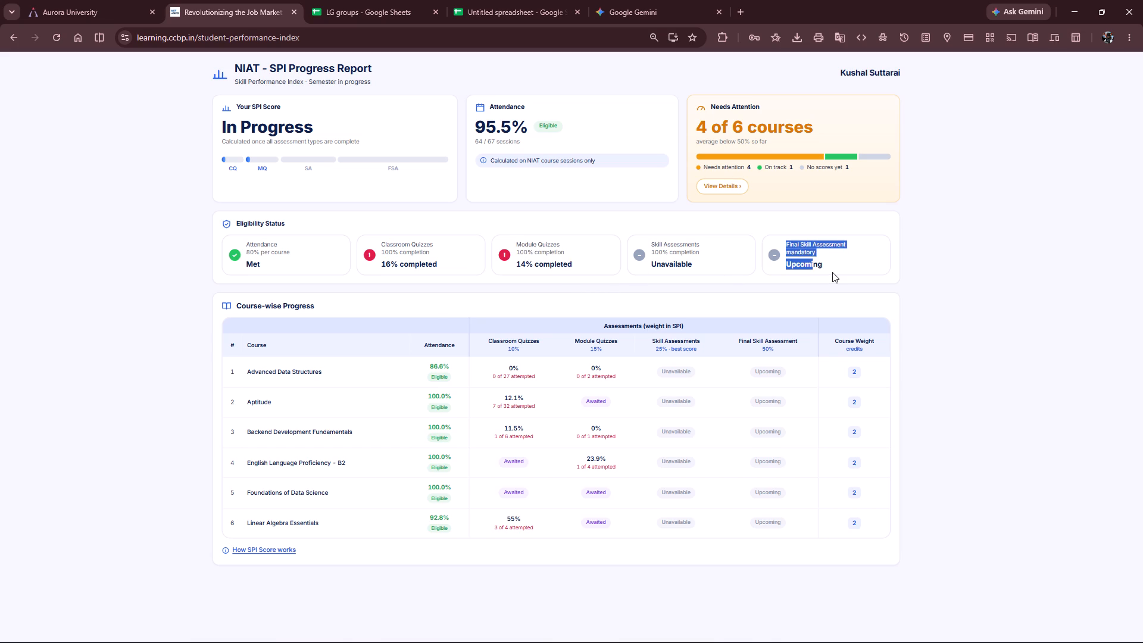
drag(832, 272, 833, 273)
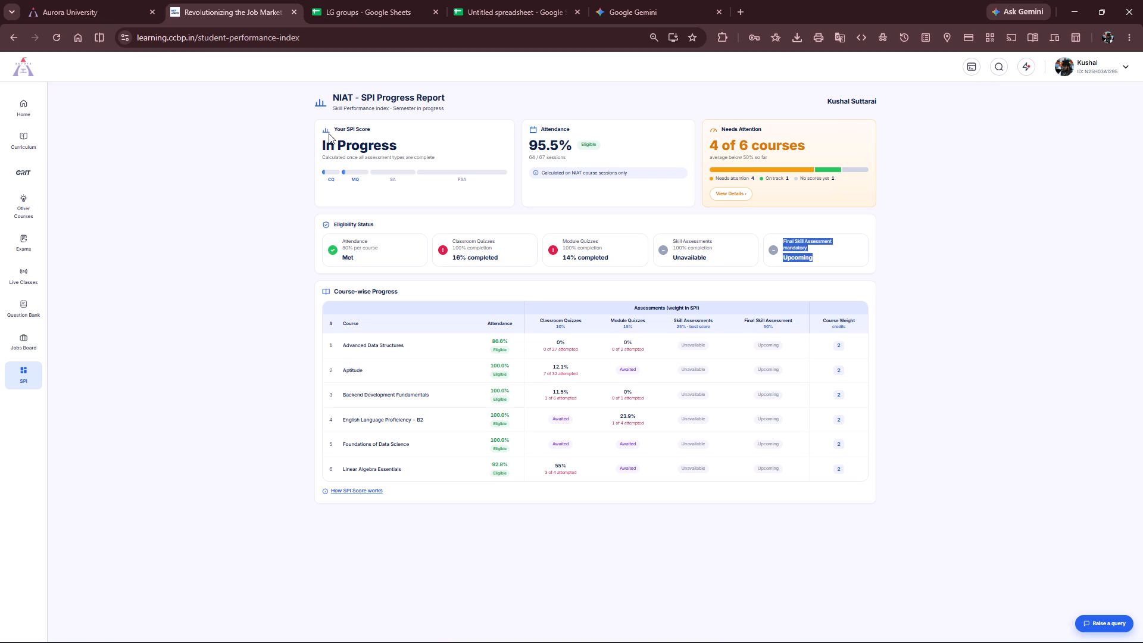
click(37, 108)
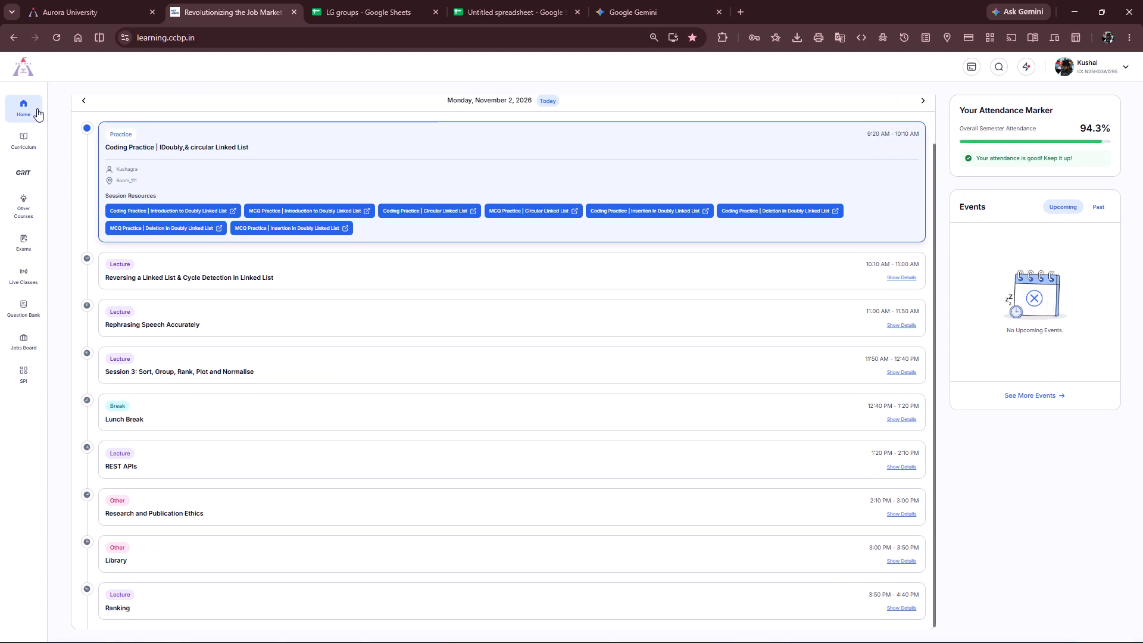
click(344, 0)
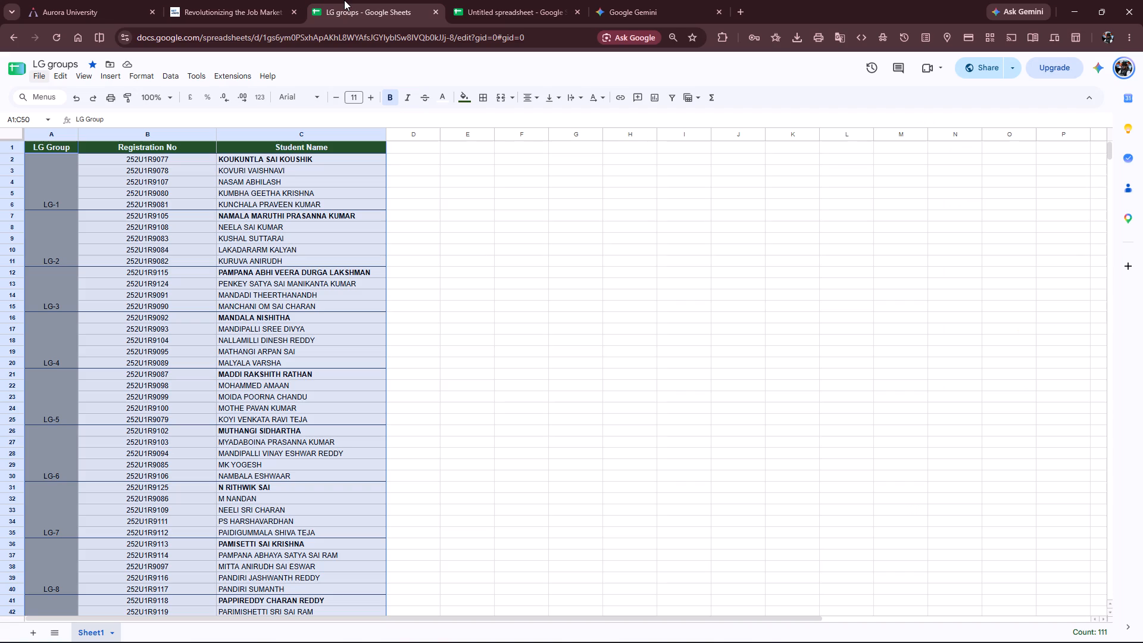
click(412, 166)
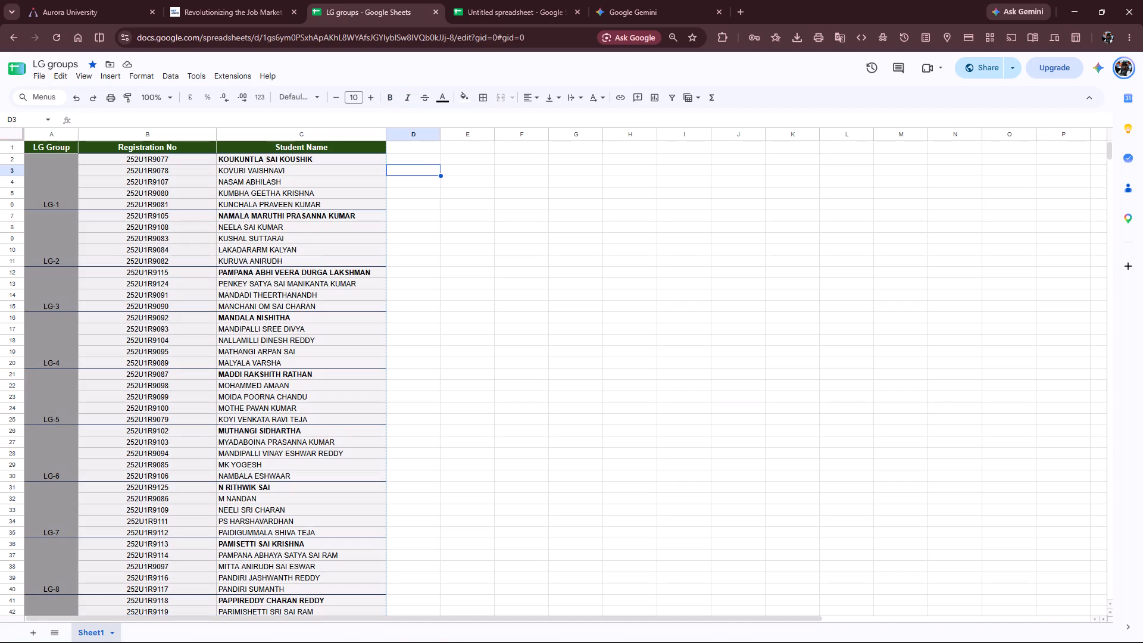
click(717, 141)
click(335, 174)
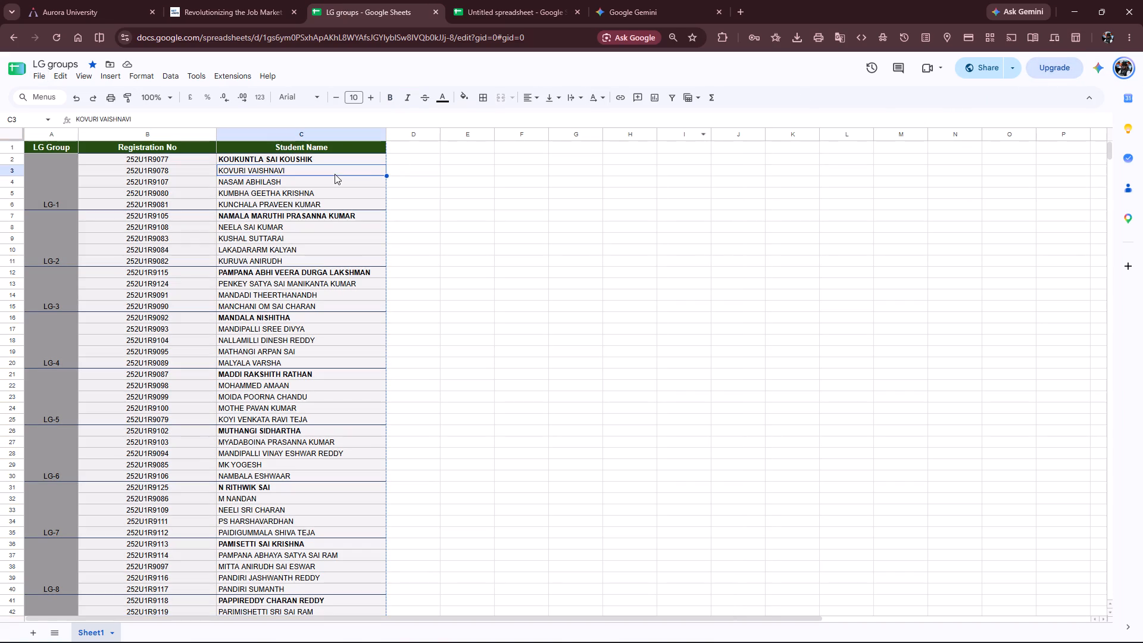
click(39, 145)
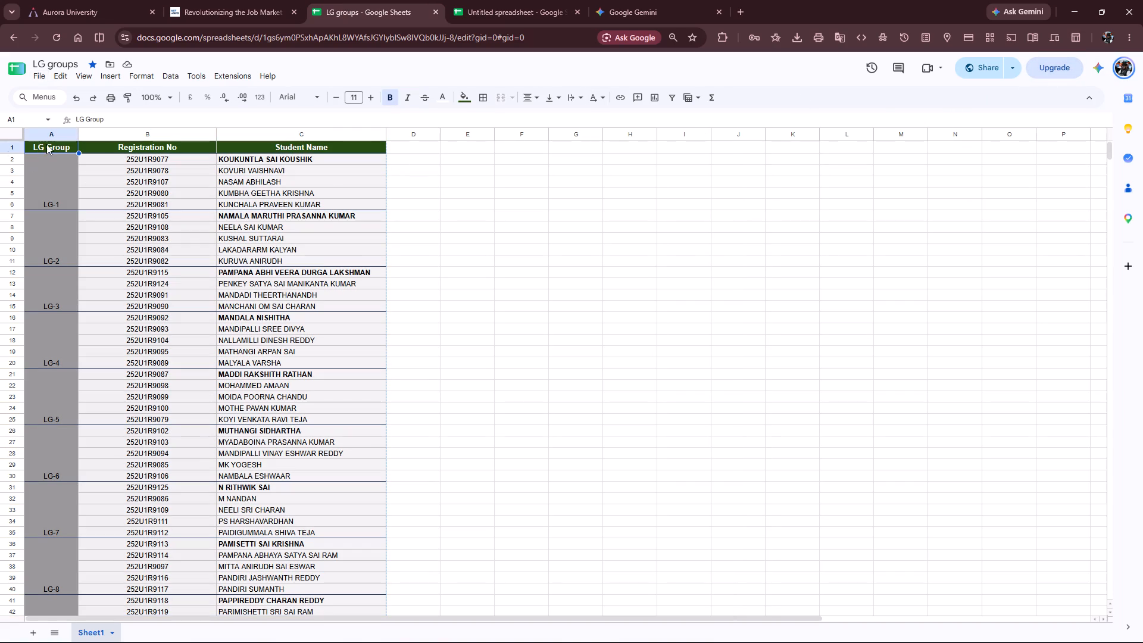
key(ctrl+shift+Right)
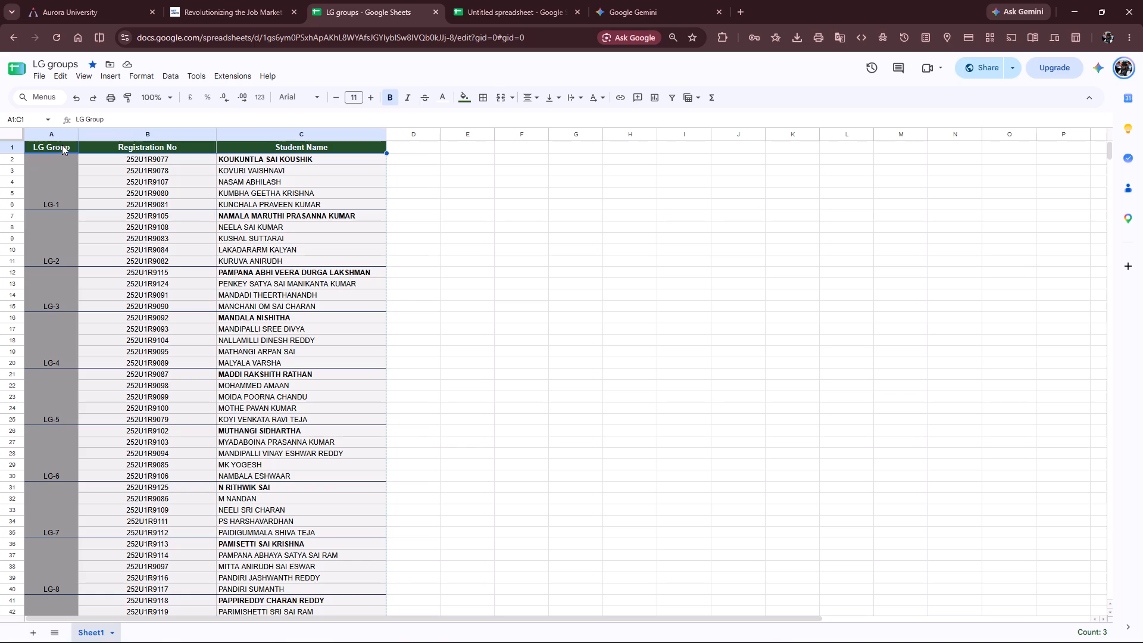
key(ctrl+shift+Left)
key(ctrl+shift+Down)
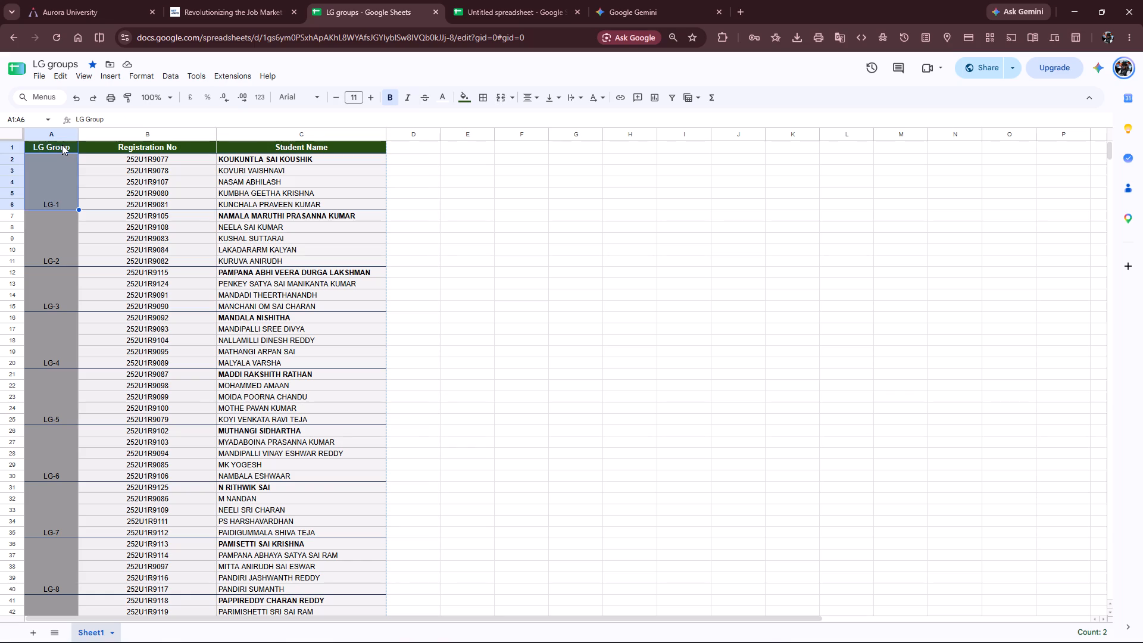
key(ctrl+shift+Right)
key(ctrl+shift+Down)
key(ctrl+shift+Down)
key(ctrl+shift+Down)
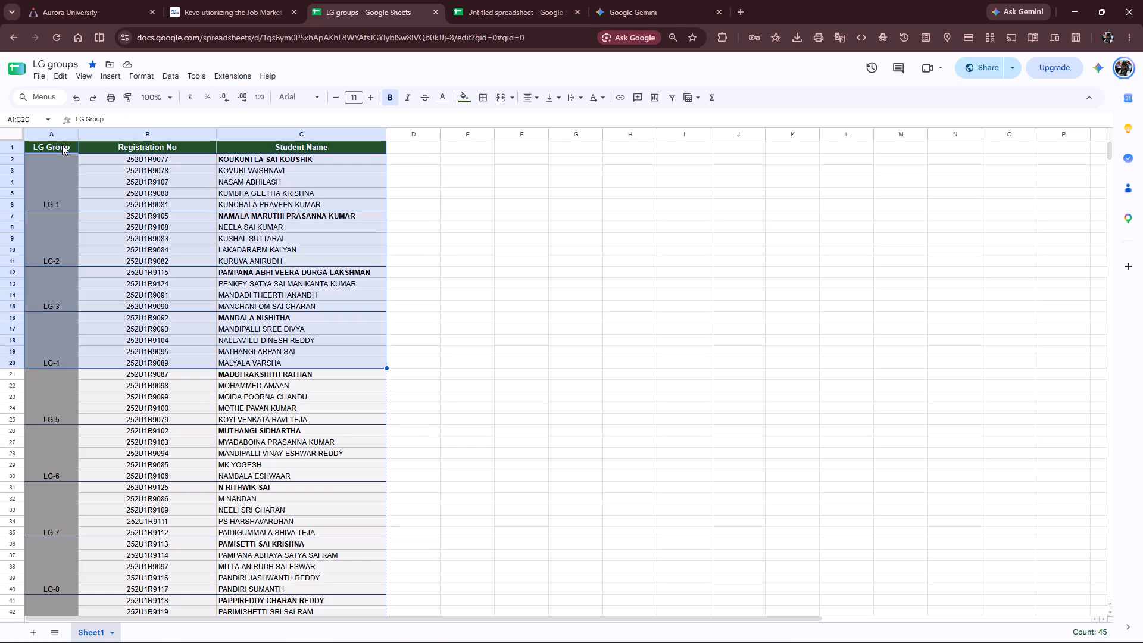
key(ctrl+shift+Down)
key(ctrl+shift+Down)
key(ctrl+shift+Down)
key(ctrl+shift+Down)
key(ctrl+shift+Down)
key(ctrl+shift+Down)
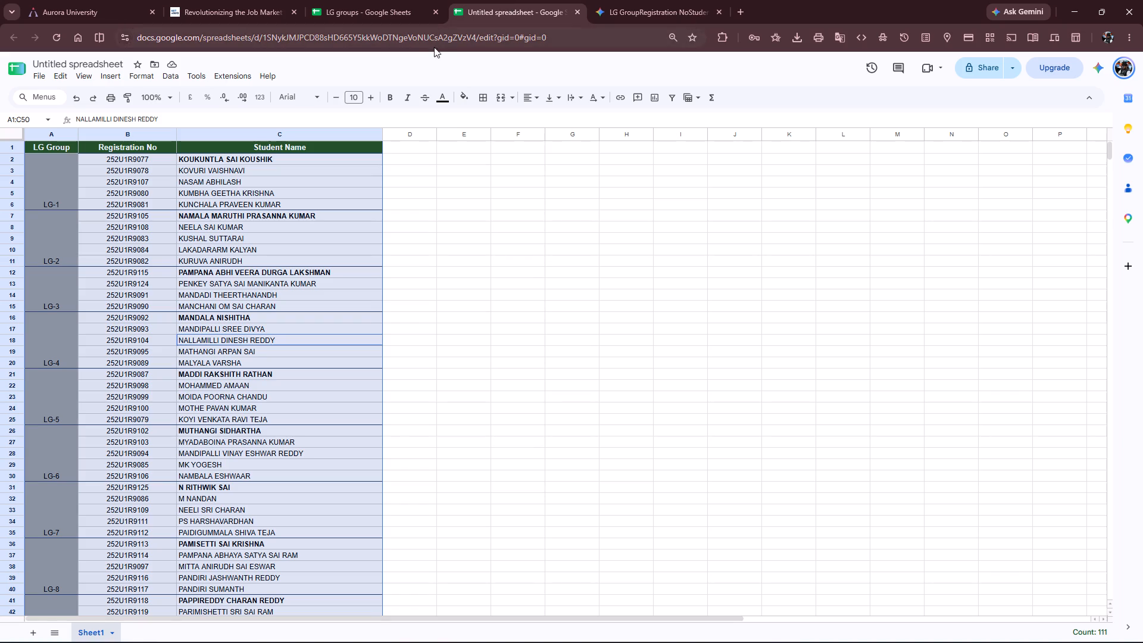
click(423, 177)
click(417, 151)
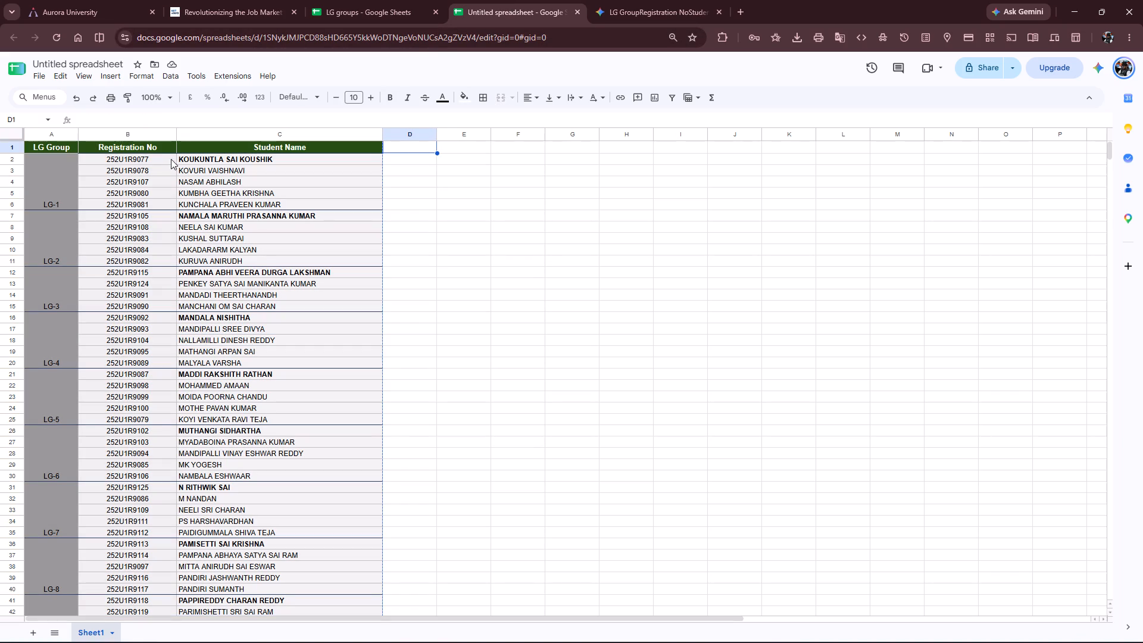
drag(163, 151, 111, 539)
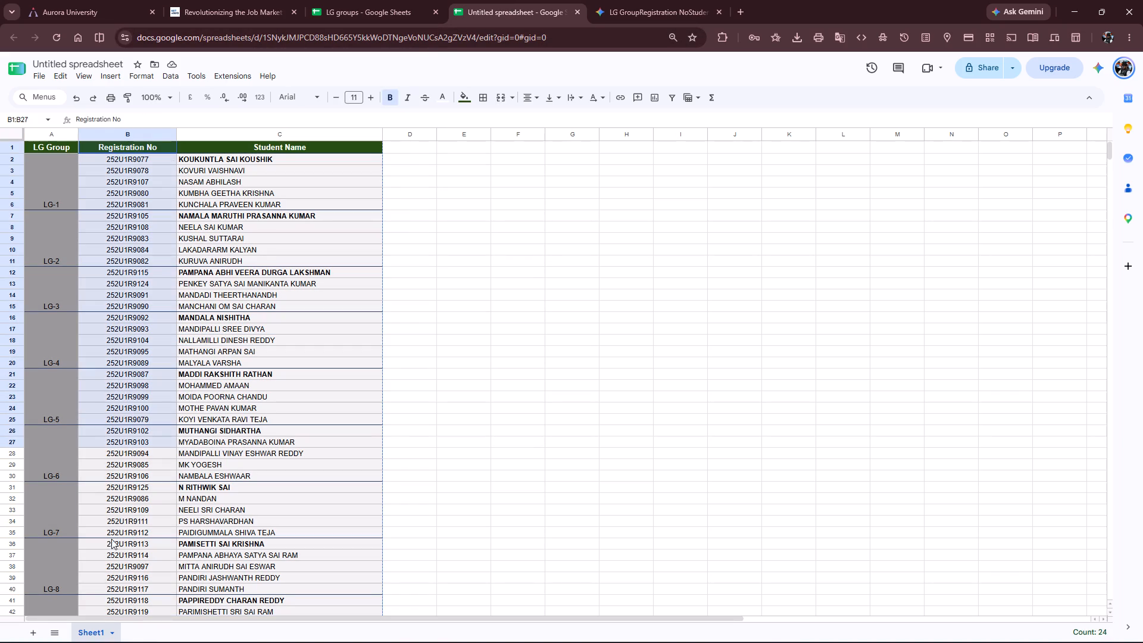
drag(111, 539, 111, 575)
click(62, 150)
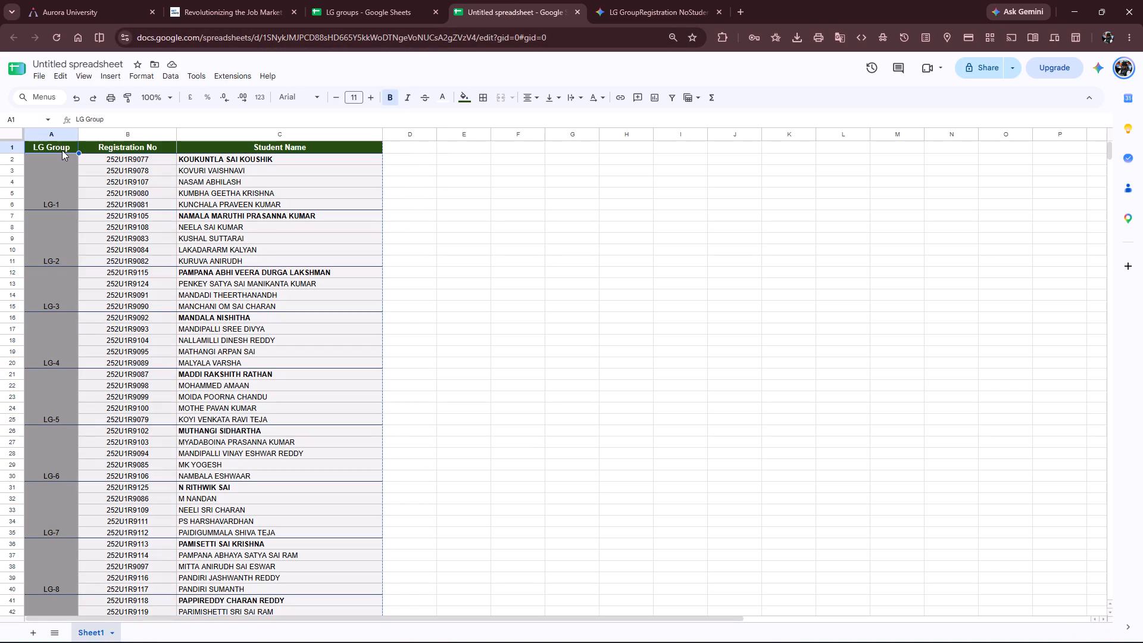
key(ctrl+shift+Down)
key(ctrl+shift+Down)
key(ctrl+shift+Down)
key(ctrl+shift+Down)
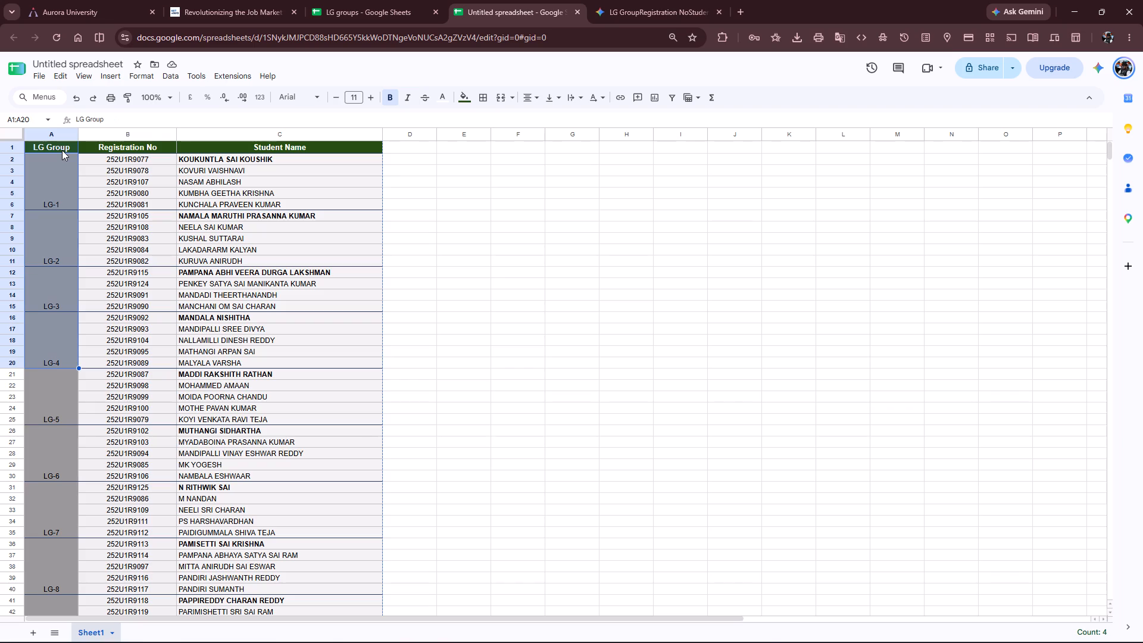
key(ctrl+shift+Down)
key(ctrl+shift+Down)
key(ctrl+shift+Down)
key(ctrl+shift+Down)
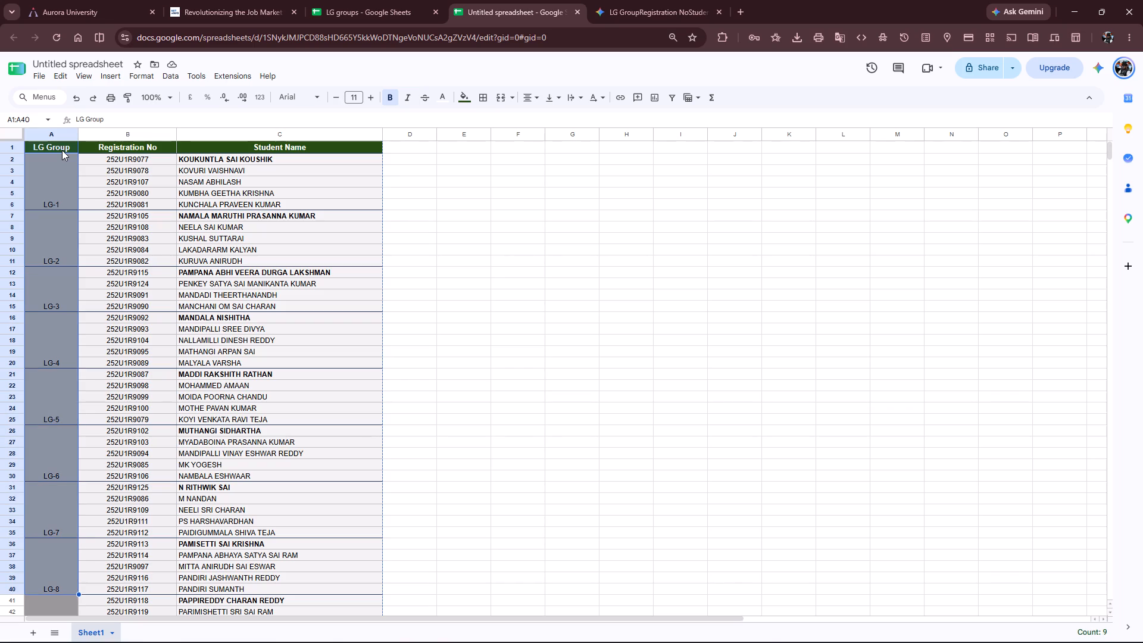
key(ctrl+shift+Down)
key(ctrl+shift+Down)
key(BackSpace)
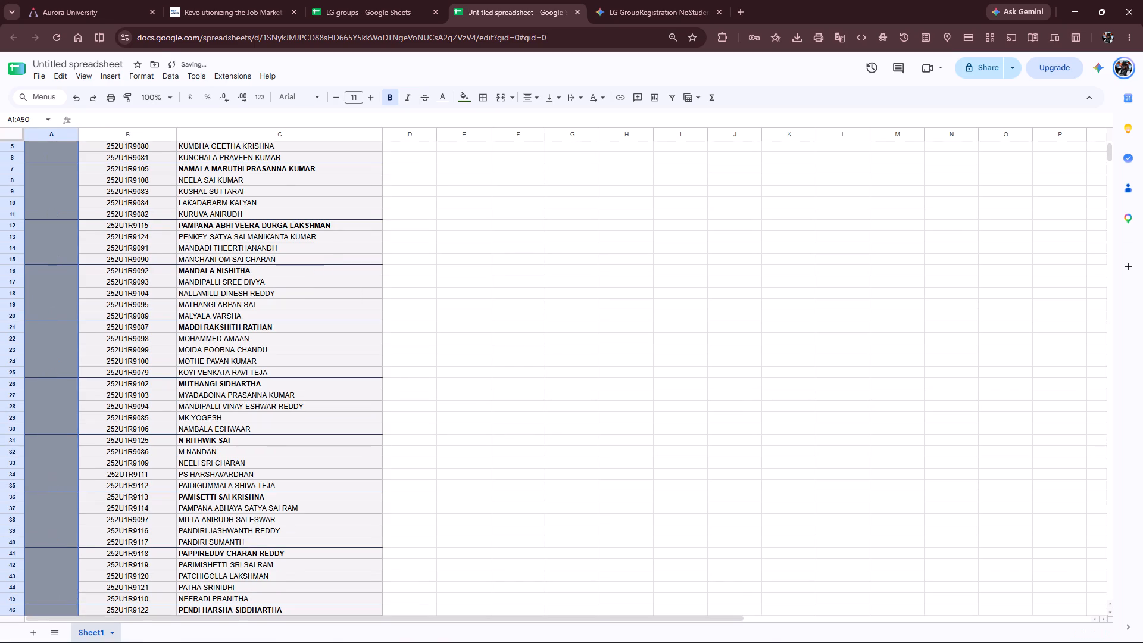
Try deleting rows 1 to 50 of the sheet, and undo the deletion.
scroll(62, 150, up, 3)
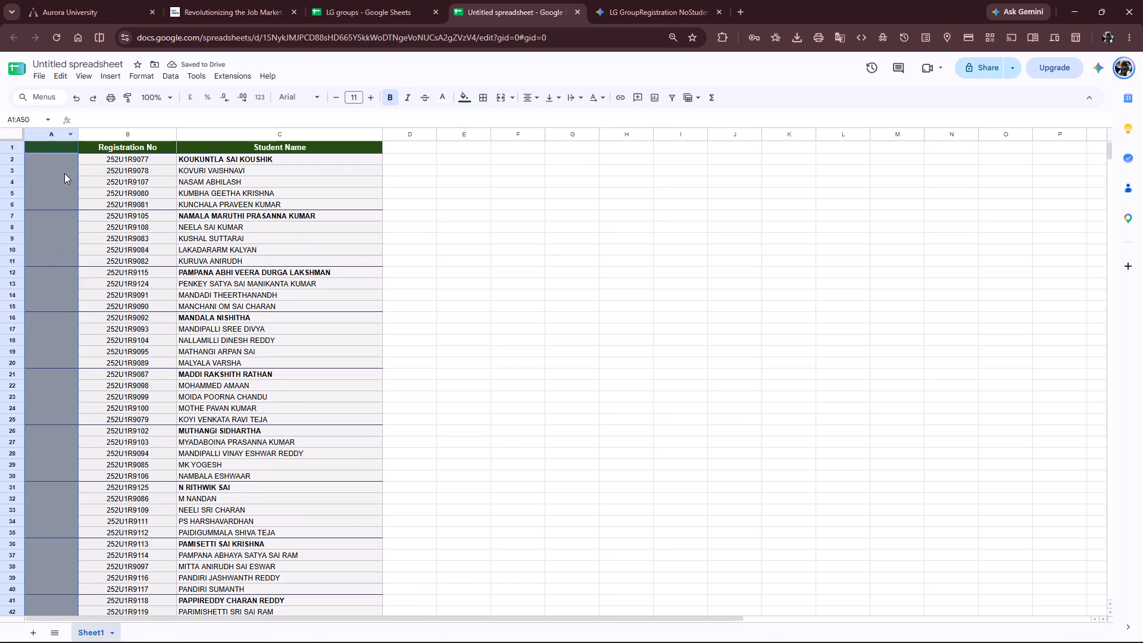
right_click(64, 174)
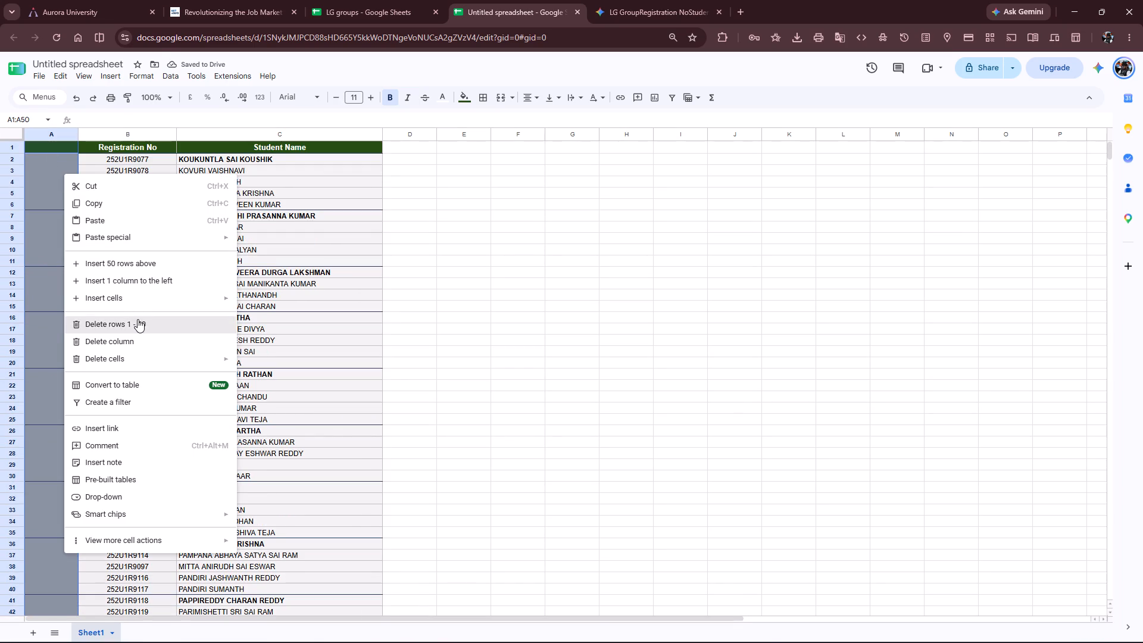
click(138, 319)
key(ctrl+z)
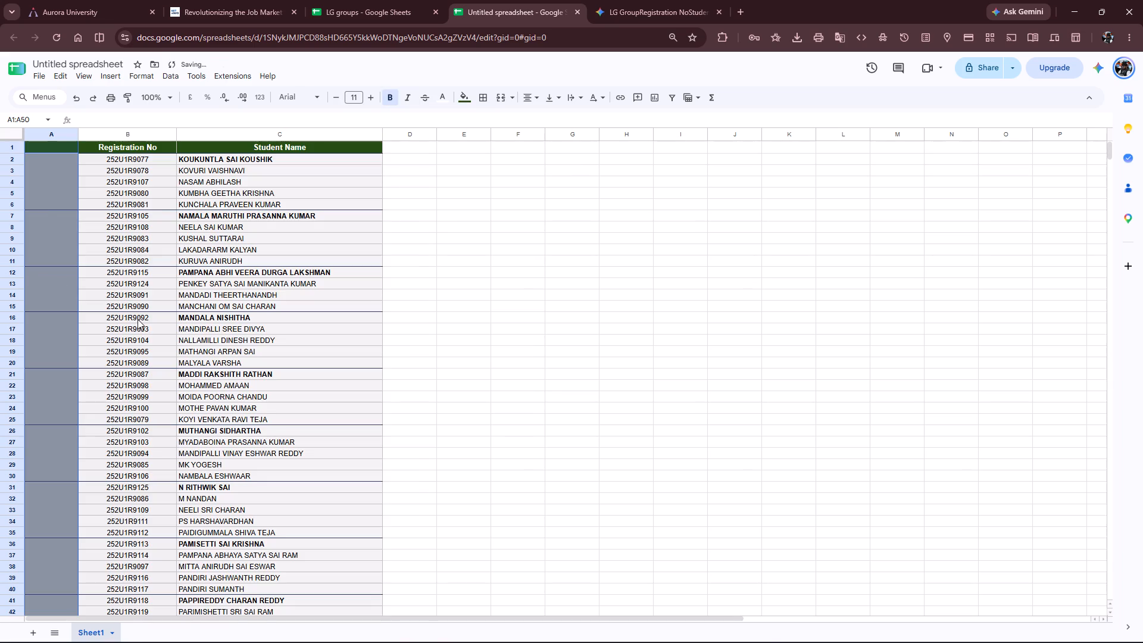
Delete the emptied column A that precedes the Registration No column.
right_click(43, 208)
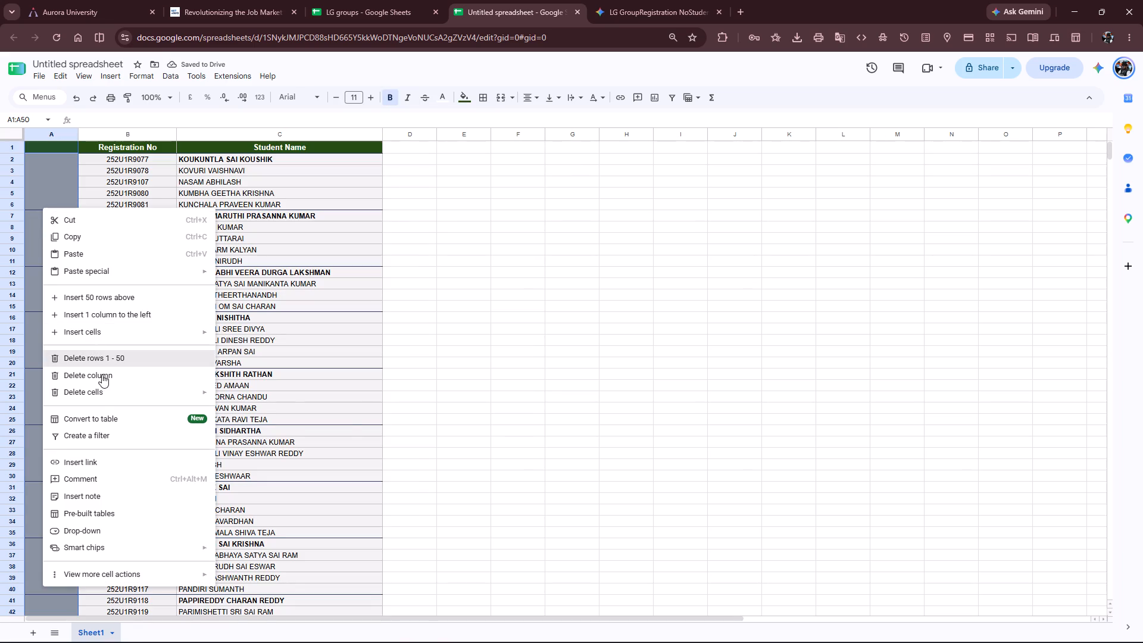
click(105, 385)
click(119, 376)
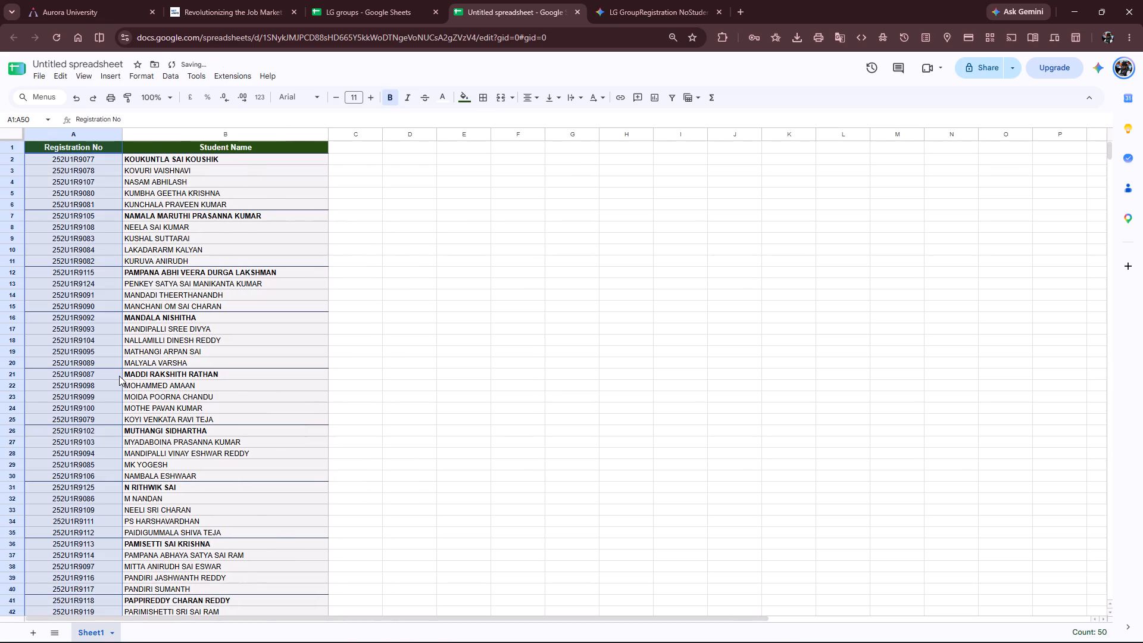
Create a filter on the student table and sort it by Registration No from A to Z.
click(98, 151)
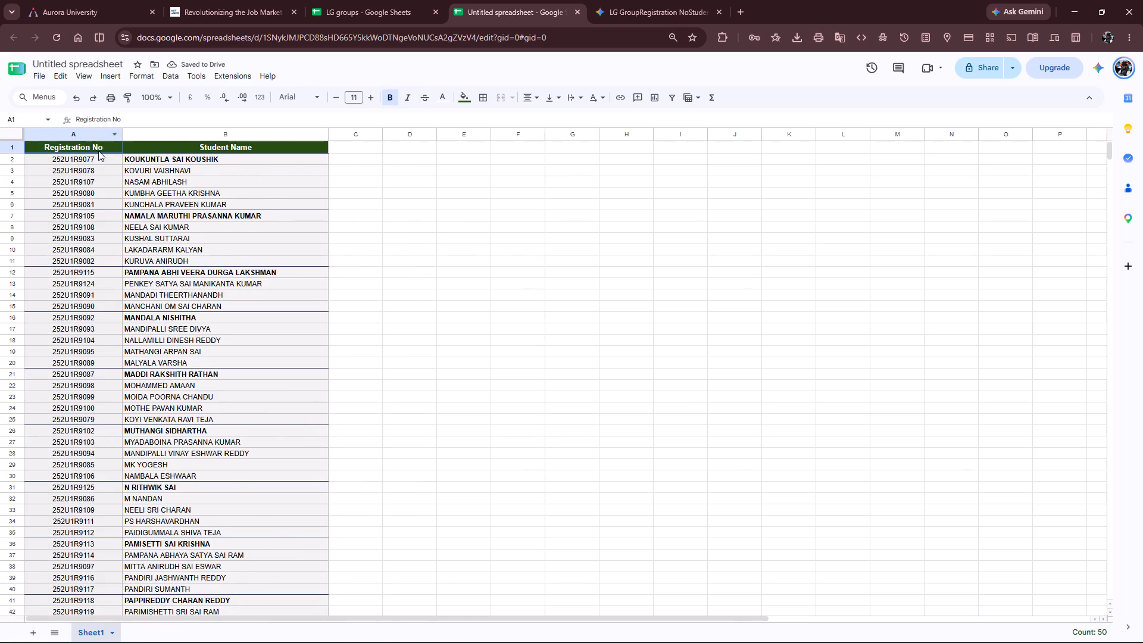
right_click(98, 151)
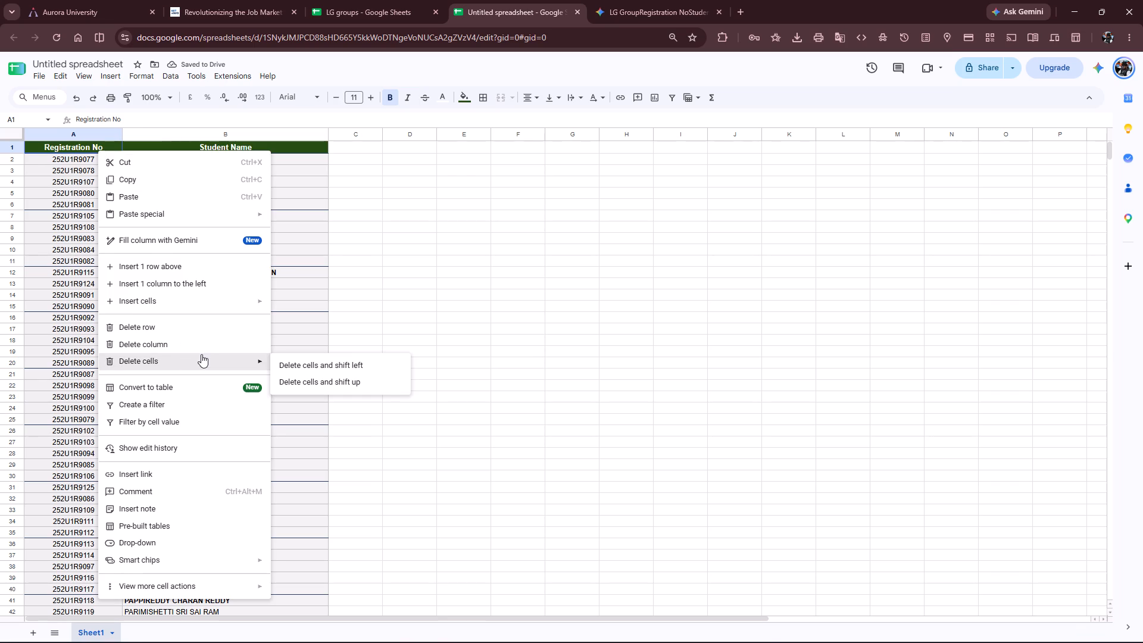
click(214, 405)
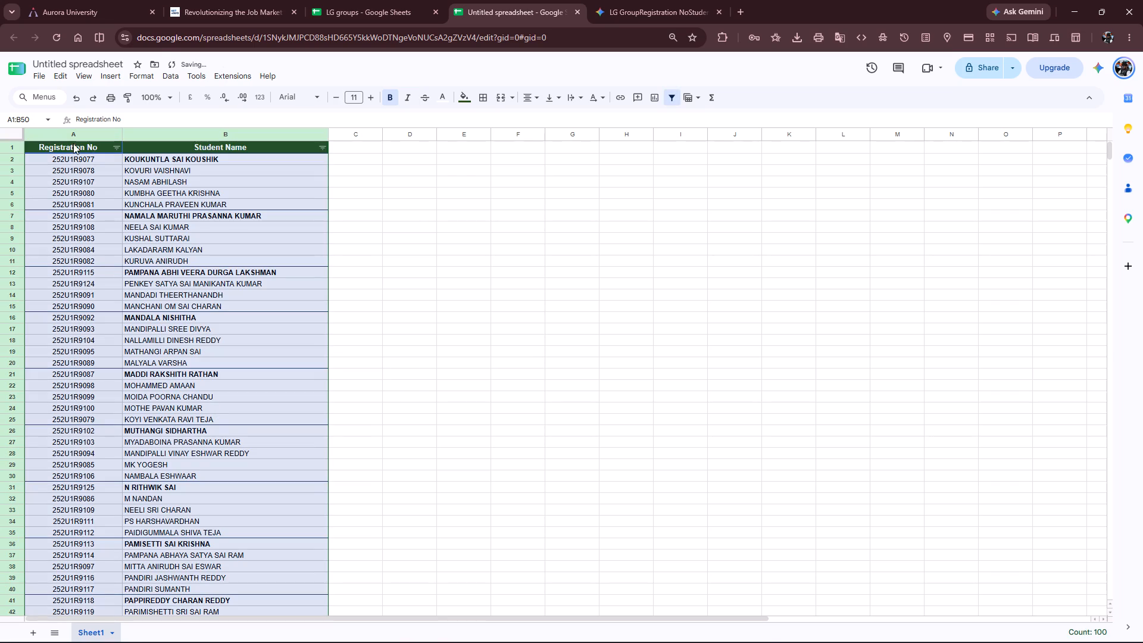
click(115, 148)
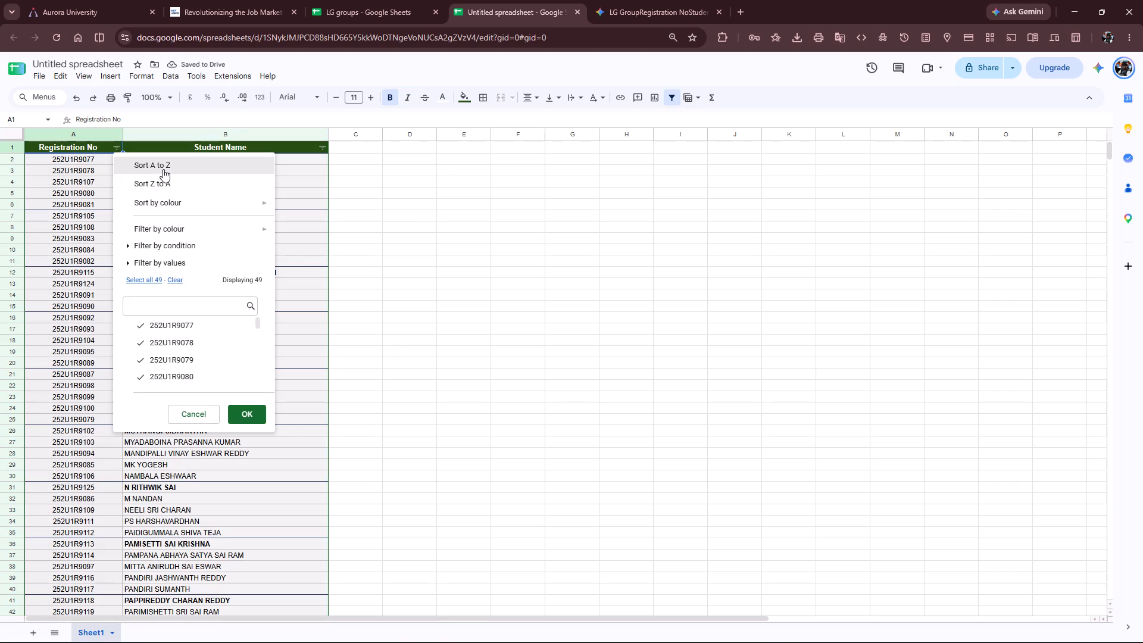
click(161, 164)
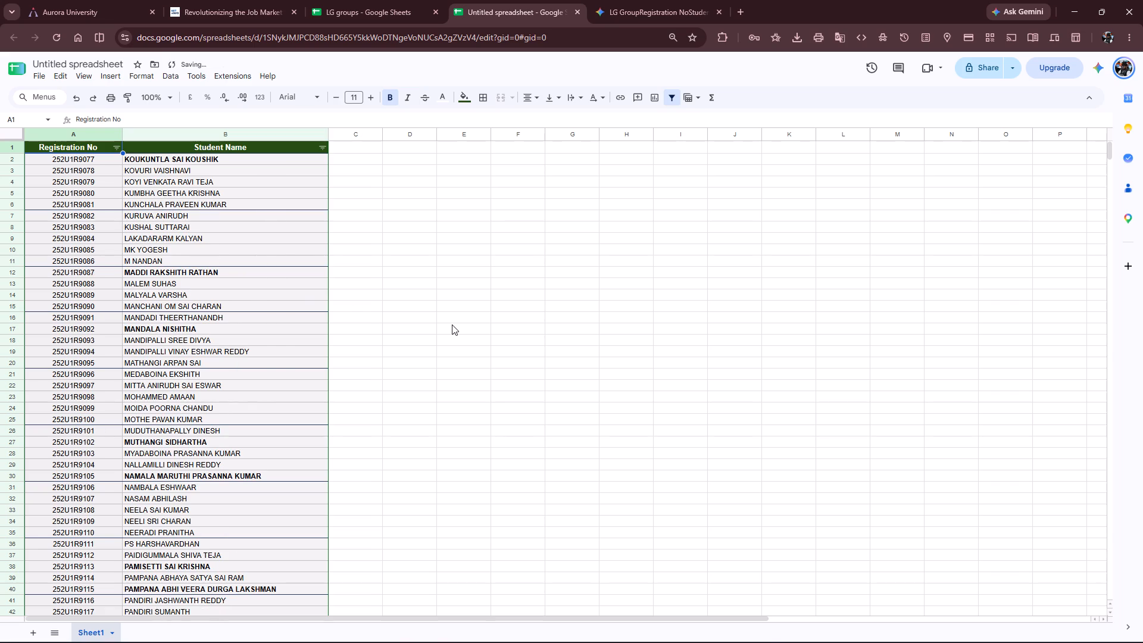
Widen the empty column C next to the Student Name column.
click(454, 324)
click(389, 176)
click(365, 149)
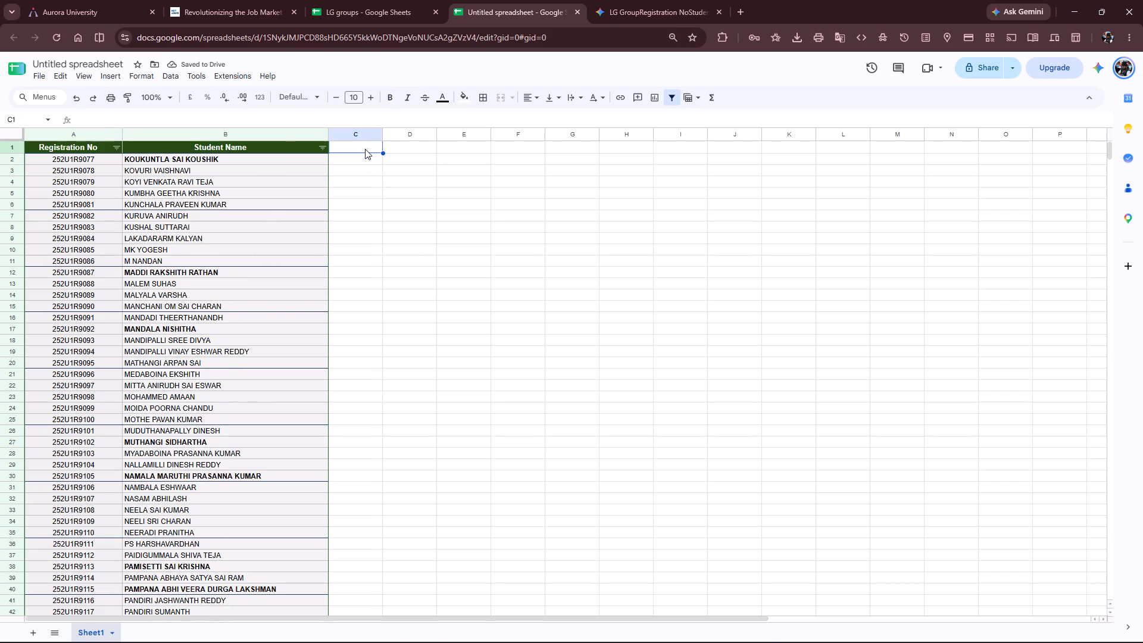
click(420, 177)
click(354, 143)
drag(383, 132, 415, 132)
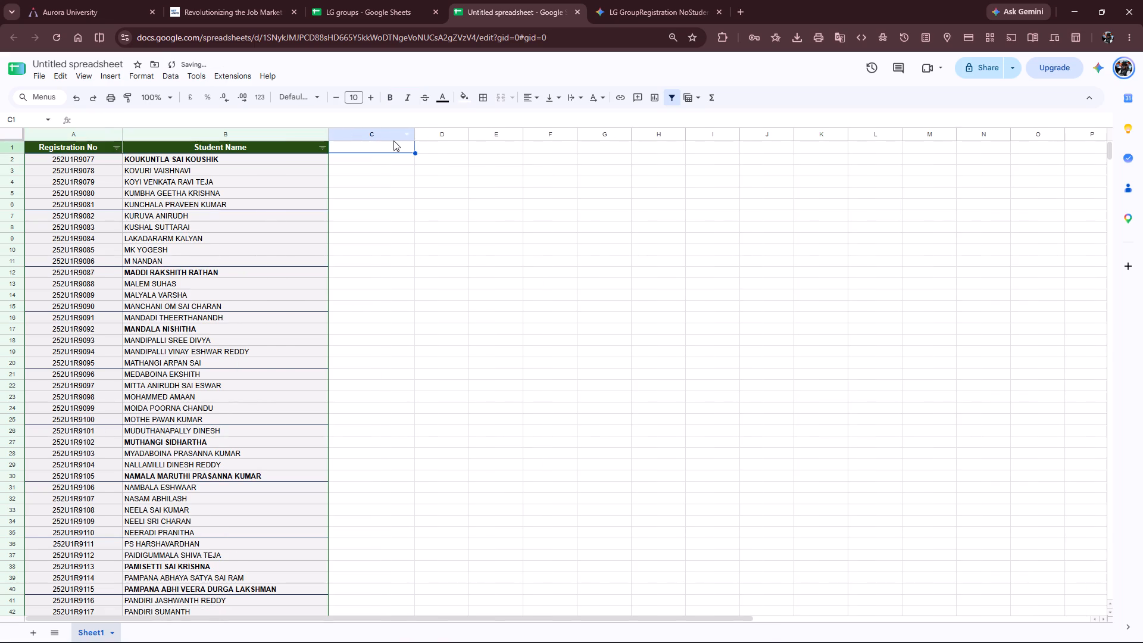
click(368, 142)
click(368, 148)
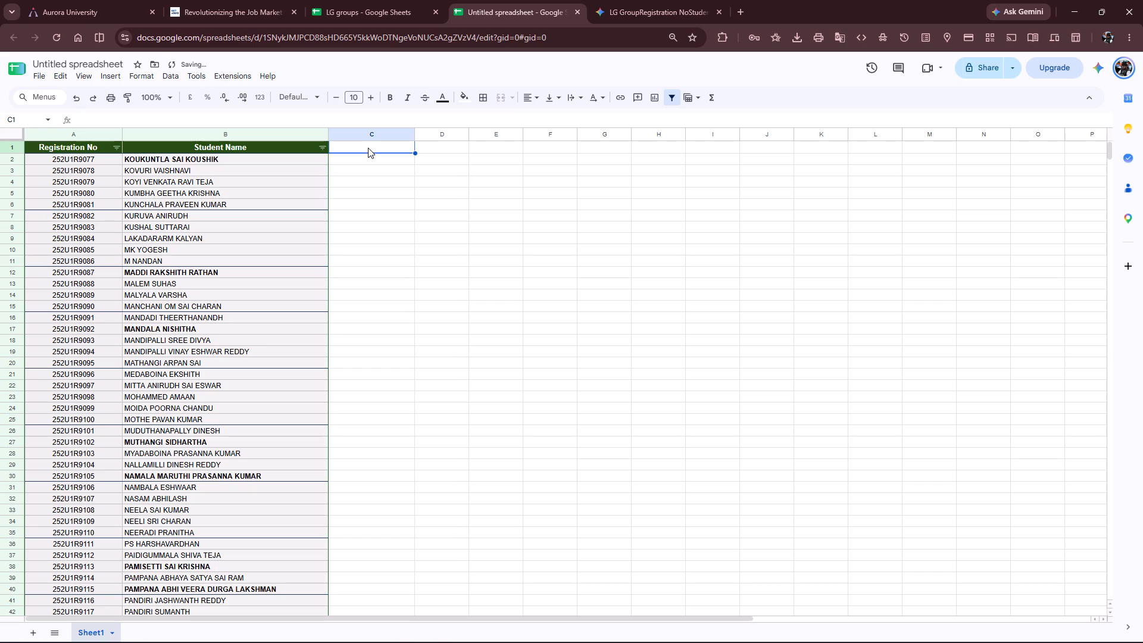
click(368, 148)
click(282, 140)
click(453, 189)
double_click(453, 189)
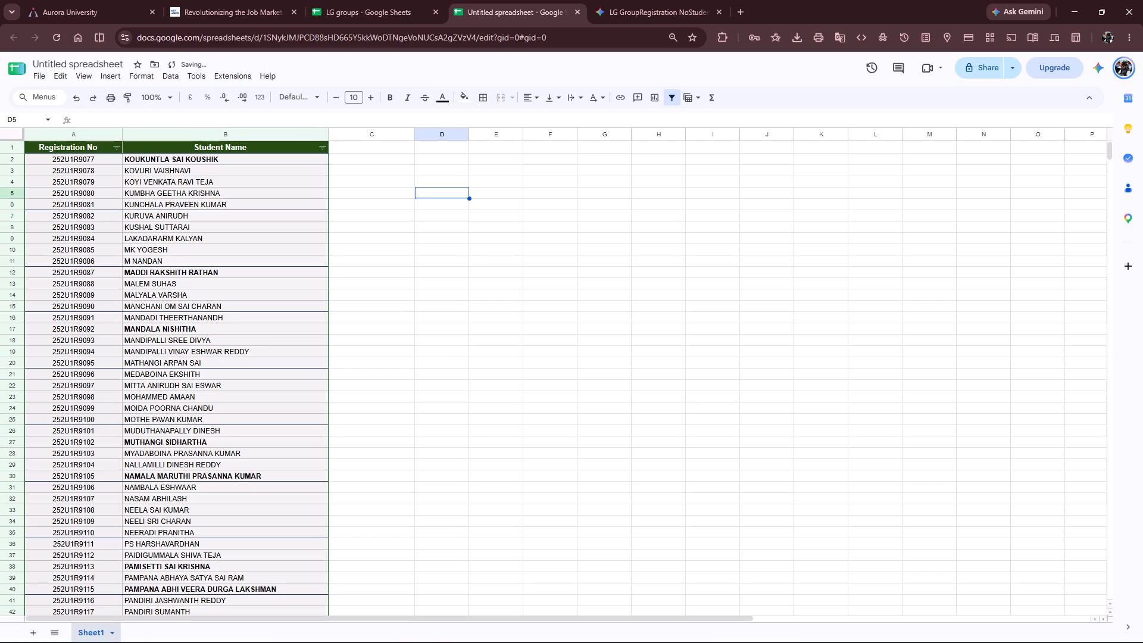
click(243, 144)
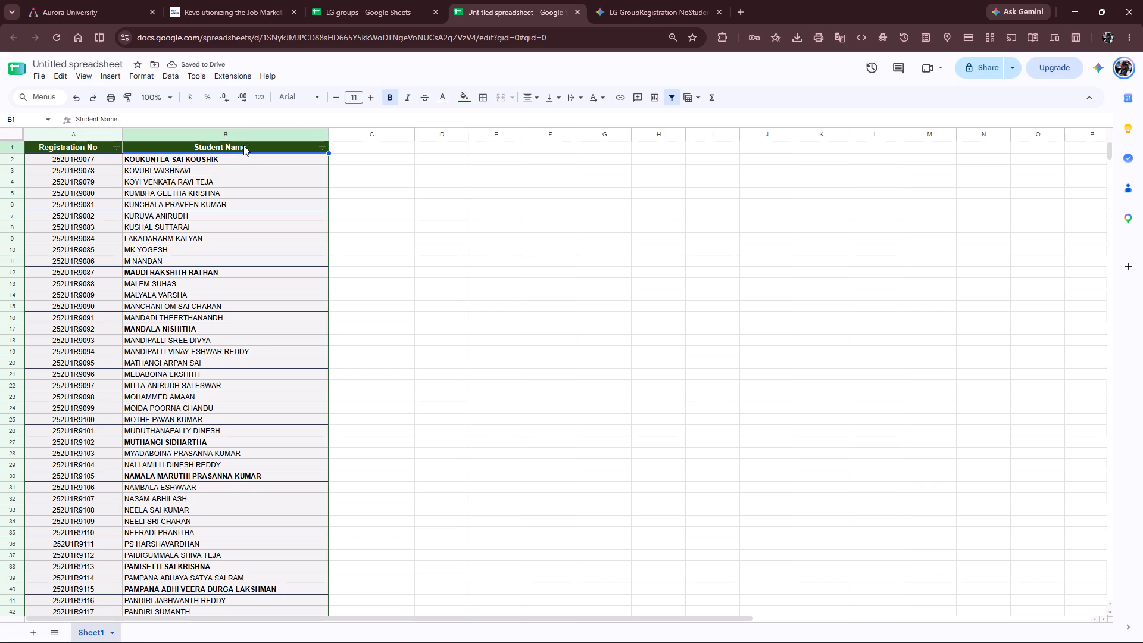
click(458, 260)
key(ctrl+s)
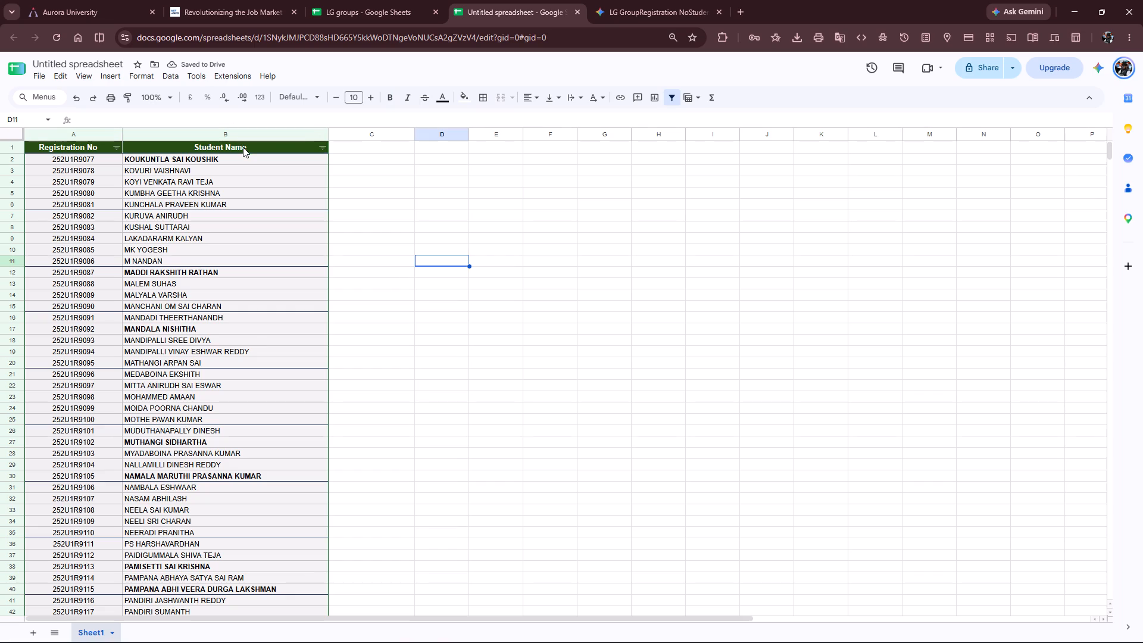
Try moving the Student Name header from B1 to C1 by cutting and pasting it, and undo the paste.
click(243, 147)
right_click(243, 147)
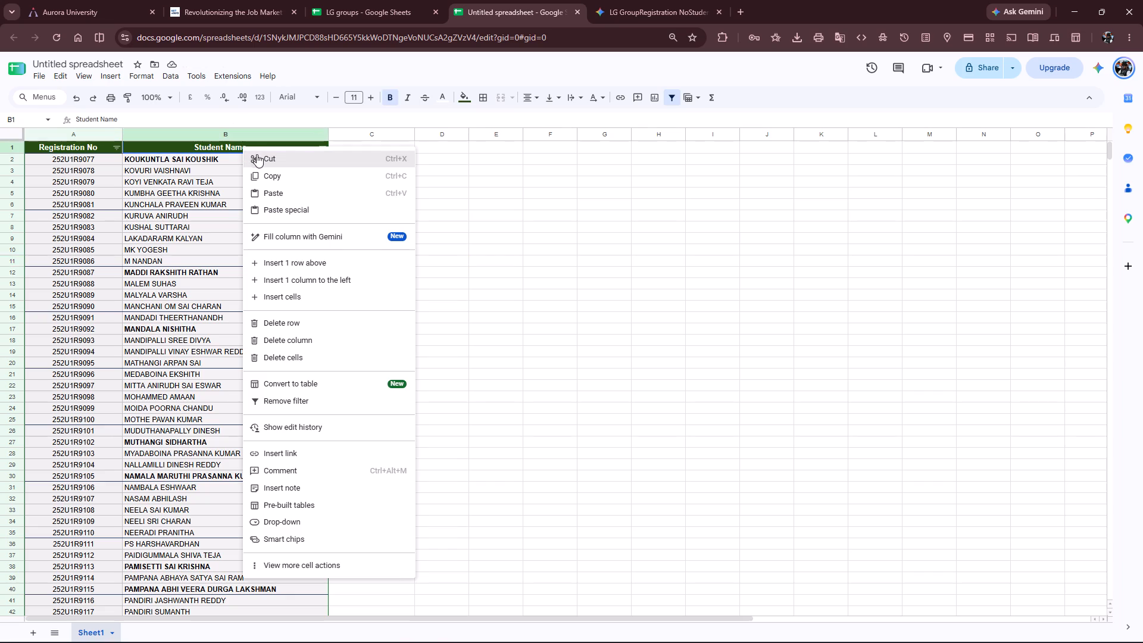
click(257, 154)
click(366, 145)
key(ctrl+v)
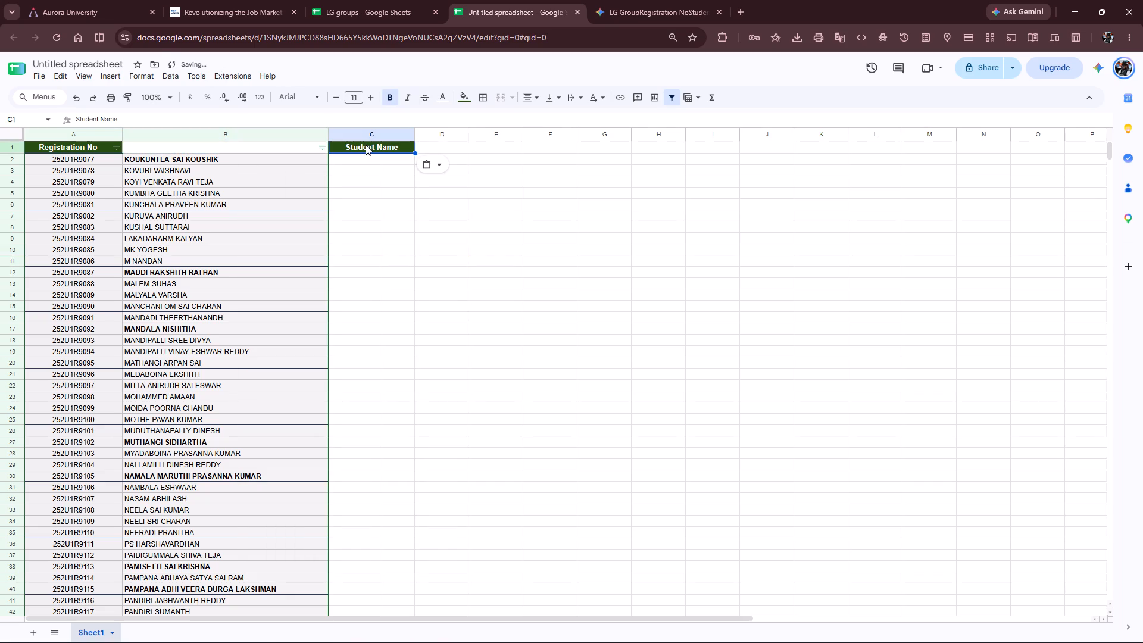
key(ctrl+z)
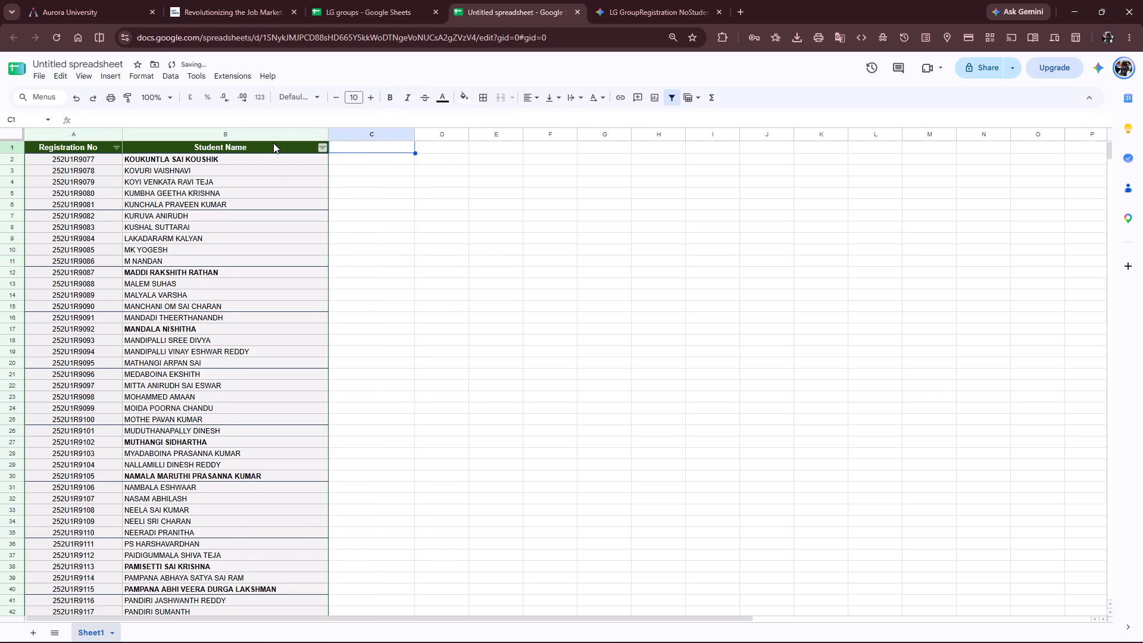
Copy the Student Name header cell B1 into C1, including its header formatting.
click(273, 143)
key(ctrl+c)
click(355, 149)
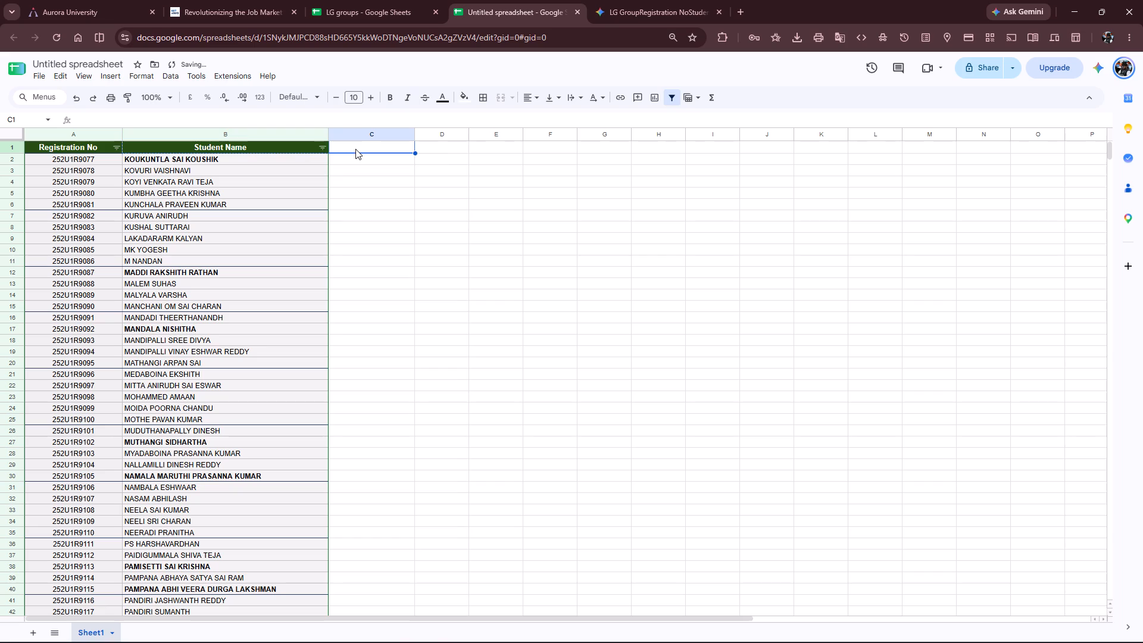
key(ctrl+v)
Replace the copied header text in cell C1 with P/A.
double_click(368, 149)
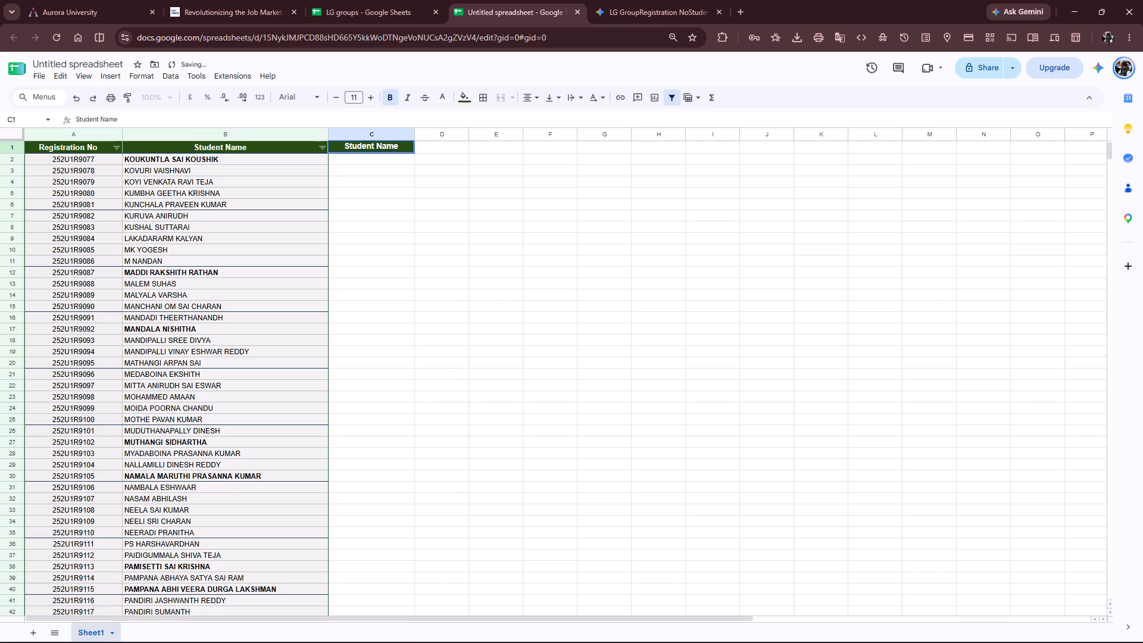
key(BackSpace)
key(BackSpace)
key(BackSpace)
key(BackSpace)
key(BackSpace)
key(BackSpace)
key(BackSpace)
key(BackSpace)
key(BackSpace)
key(BackSpace)
key(BackSpace)
key(BackSpace)
key(BackSpace)
key(BackSpace)
key(BackSpace)
key(BackSpace)
key(BackSpace)
key(BackSpace)
key(BackSpace)
key(BackSpace)
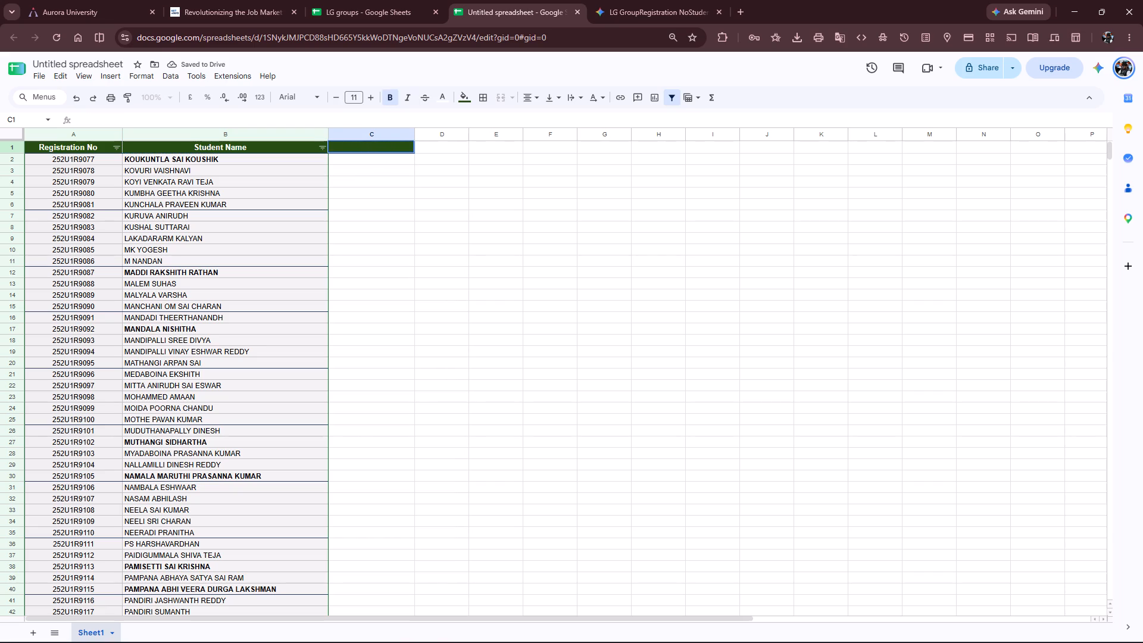
click(375, 161)
click(368, 149)
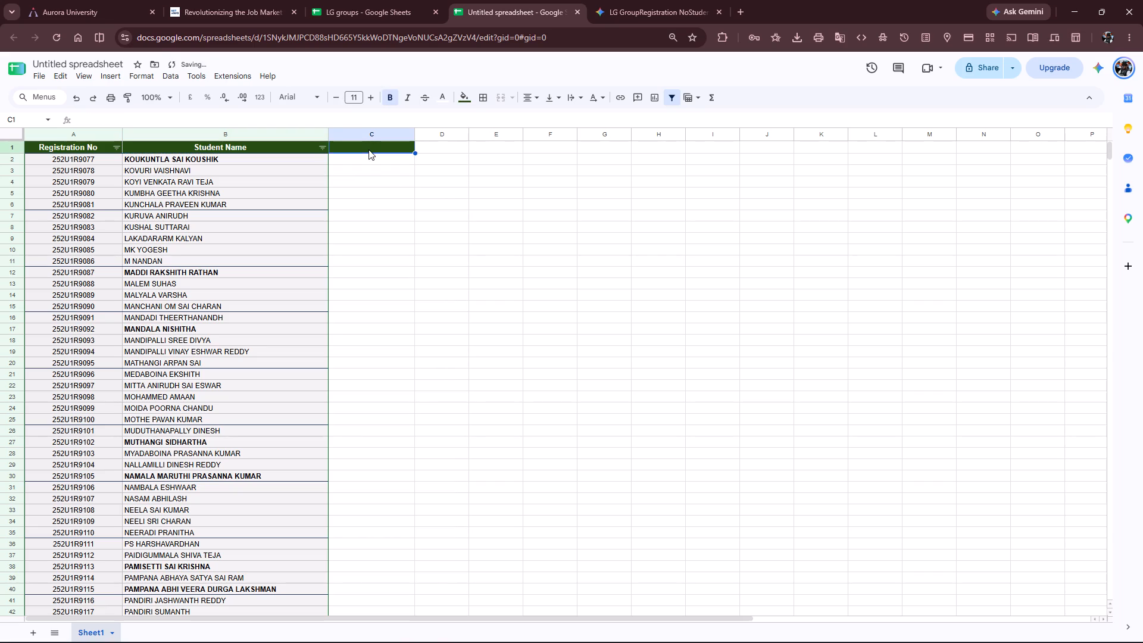
text(p/a)
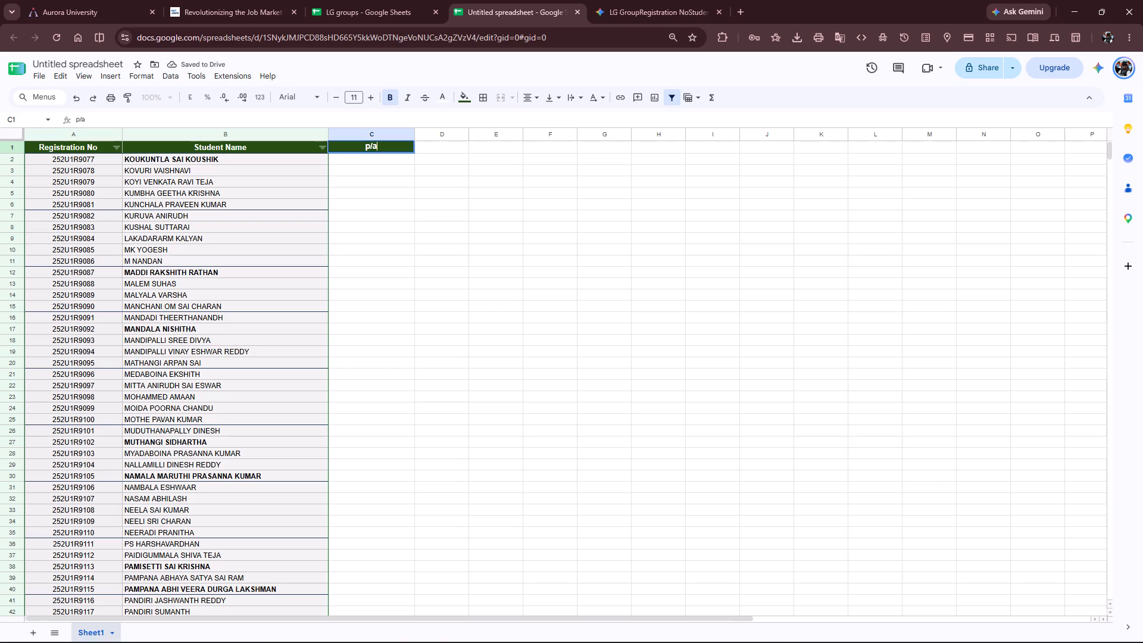
key(BackSpace)
key(BackSpace)
key(BackSpace)
text(P/)
key(a)
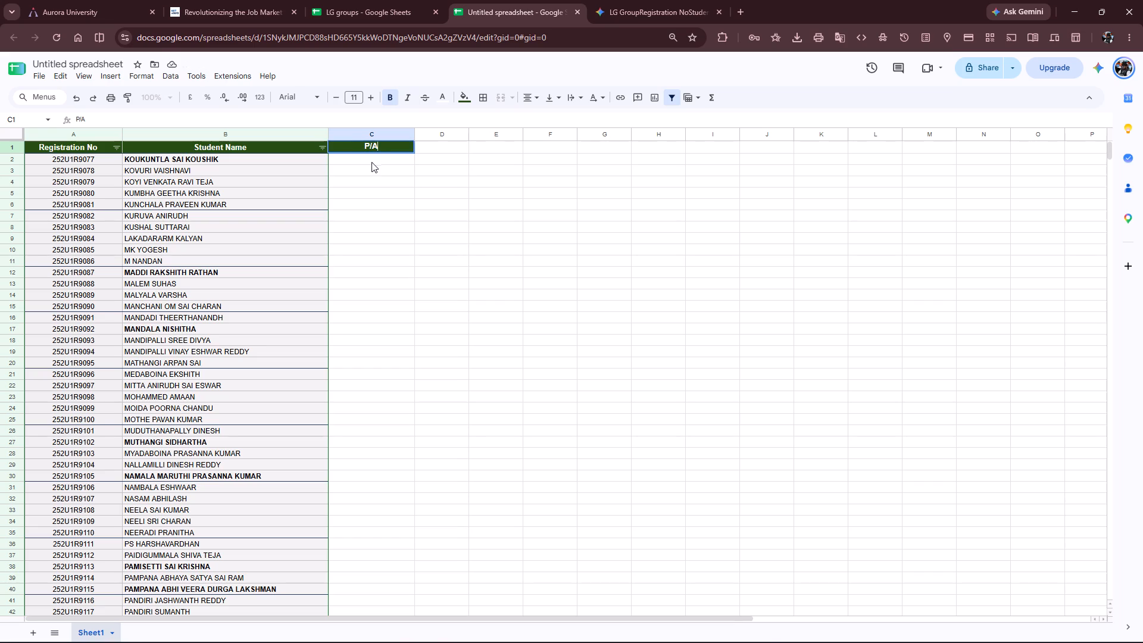
click(371, 161)
click(386, 153)
click(374, 168)
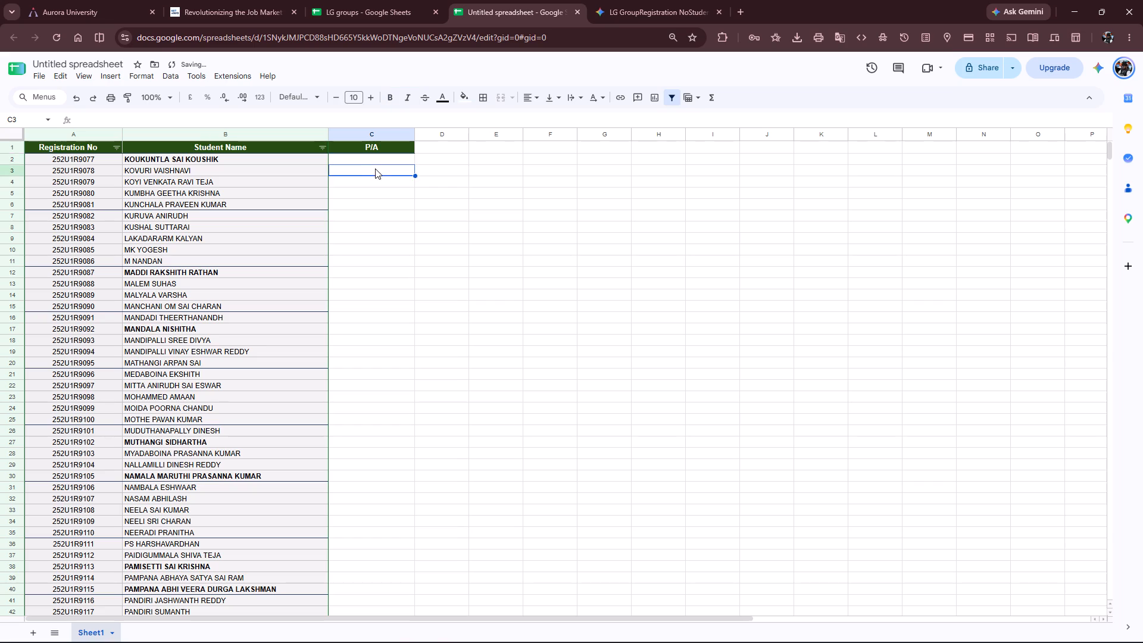
Insert a drop-down in cell C2 under the P/A header and pick Option 1 in it.
click(384, 163)
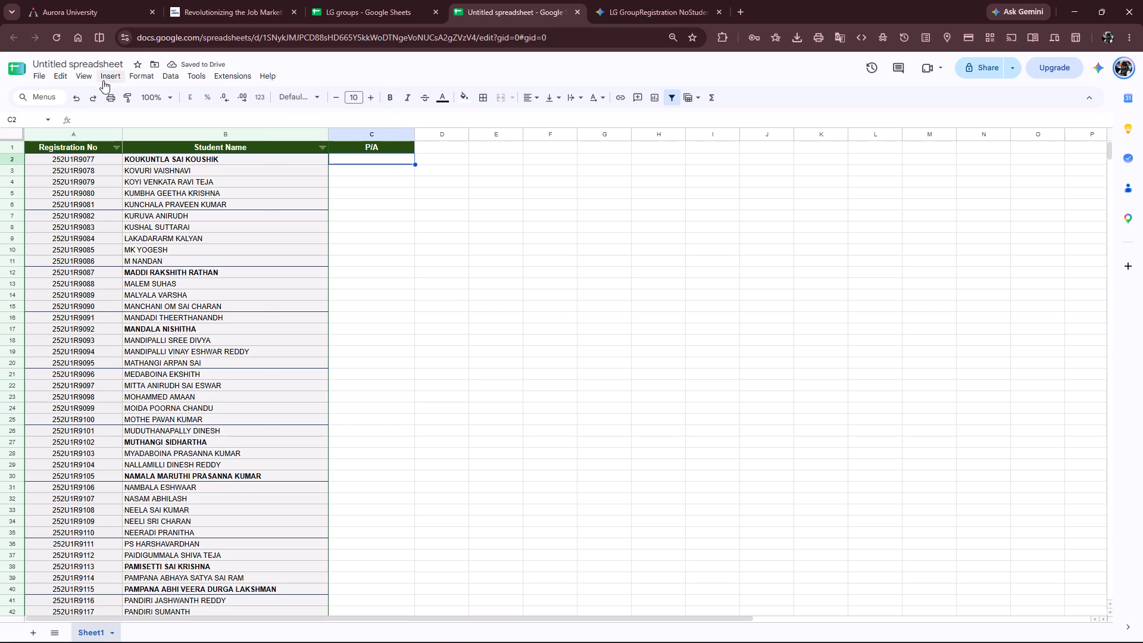
click(105, 80)
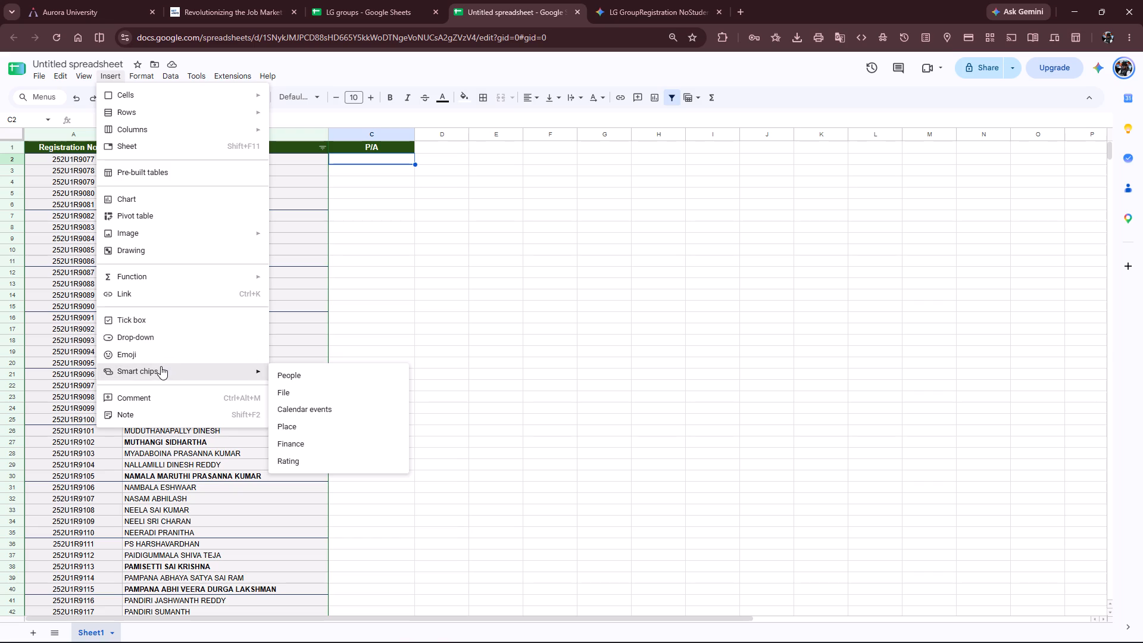
click(186, 339)
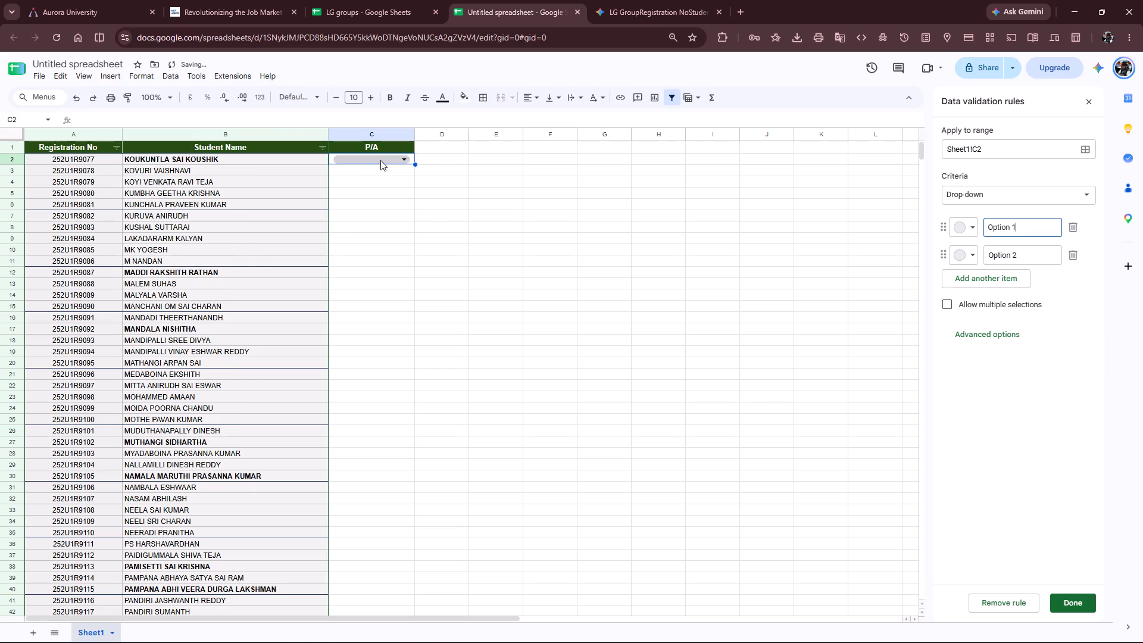
click(380, 160)
click(360, 176)
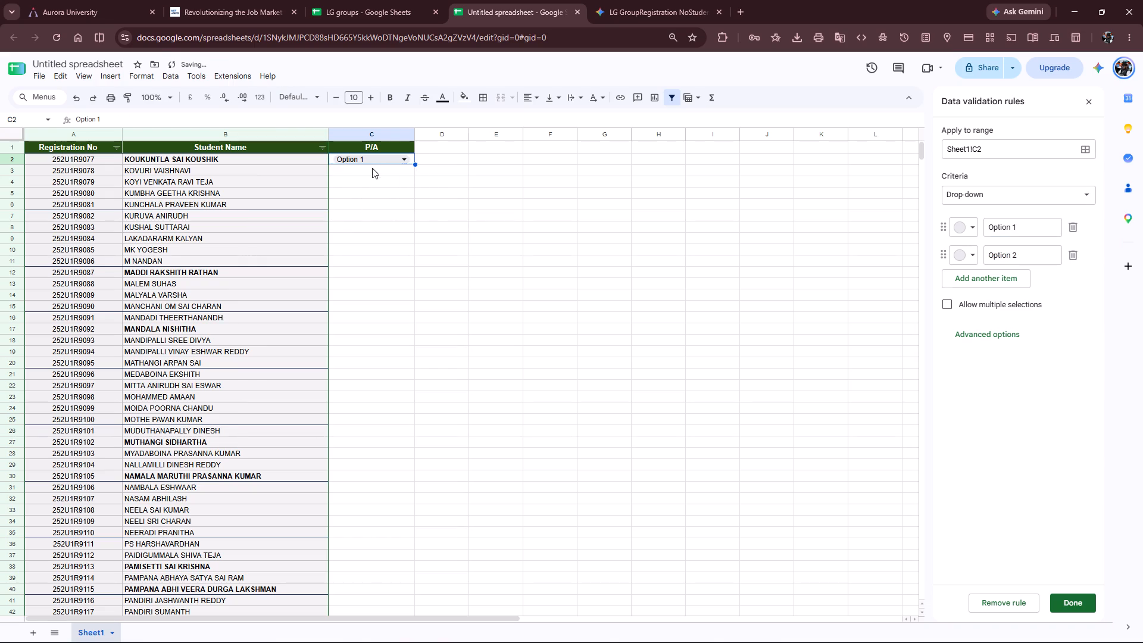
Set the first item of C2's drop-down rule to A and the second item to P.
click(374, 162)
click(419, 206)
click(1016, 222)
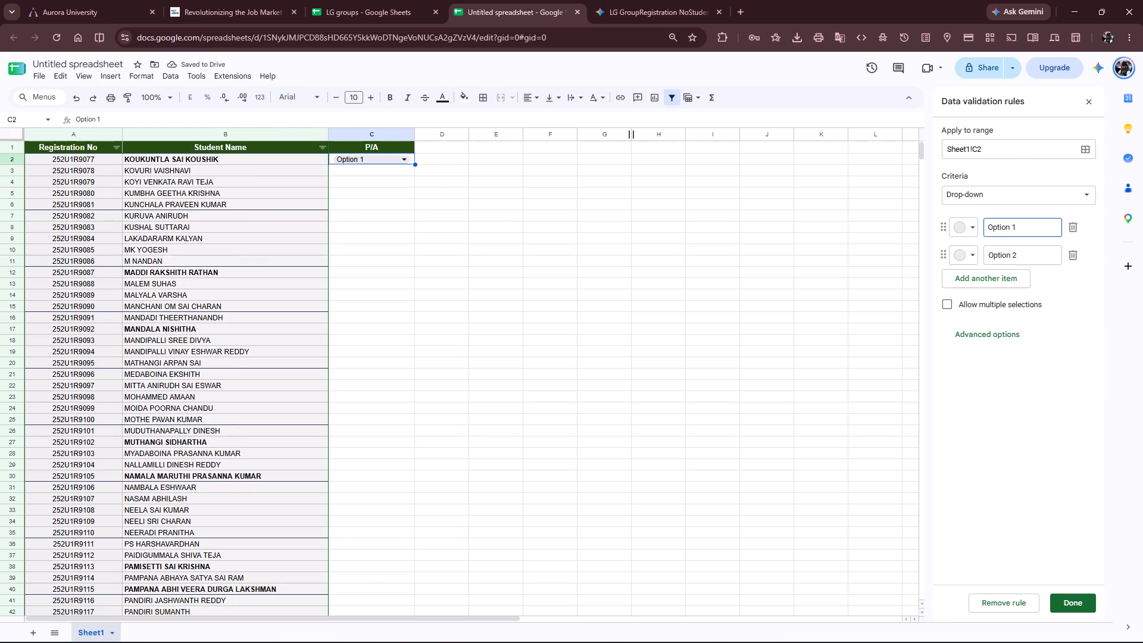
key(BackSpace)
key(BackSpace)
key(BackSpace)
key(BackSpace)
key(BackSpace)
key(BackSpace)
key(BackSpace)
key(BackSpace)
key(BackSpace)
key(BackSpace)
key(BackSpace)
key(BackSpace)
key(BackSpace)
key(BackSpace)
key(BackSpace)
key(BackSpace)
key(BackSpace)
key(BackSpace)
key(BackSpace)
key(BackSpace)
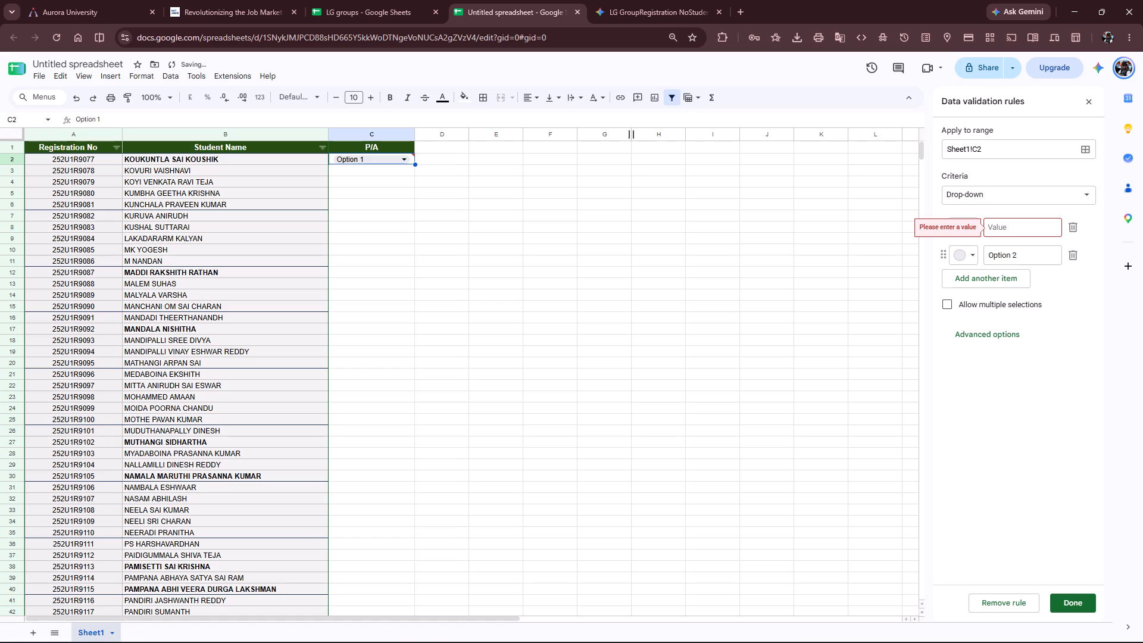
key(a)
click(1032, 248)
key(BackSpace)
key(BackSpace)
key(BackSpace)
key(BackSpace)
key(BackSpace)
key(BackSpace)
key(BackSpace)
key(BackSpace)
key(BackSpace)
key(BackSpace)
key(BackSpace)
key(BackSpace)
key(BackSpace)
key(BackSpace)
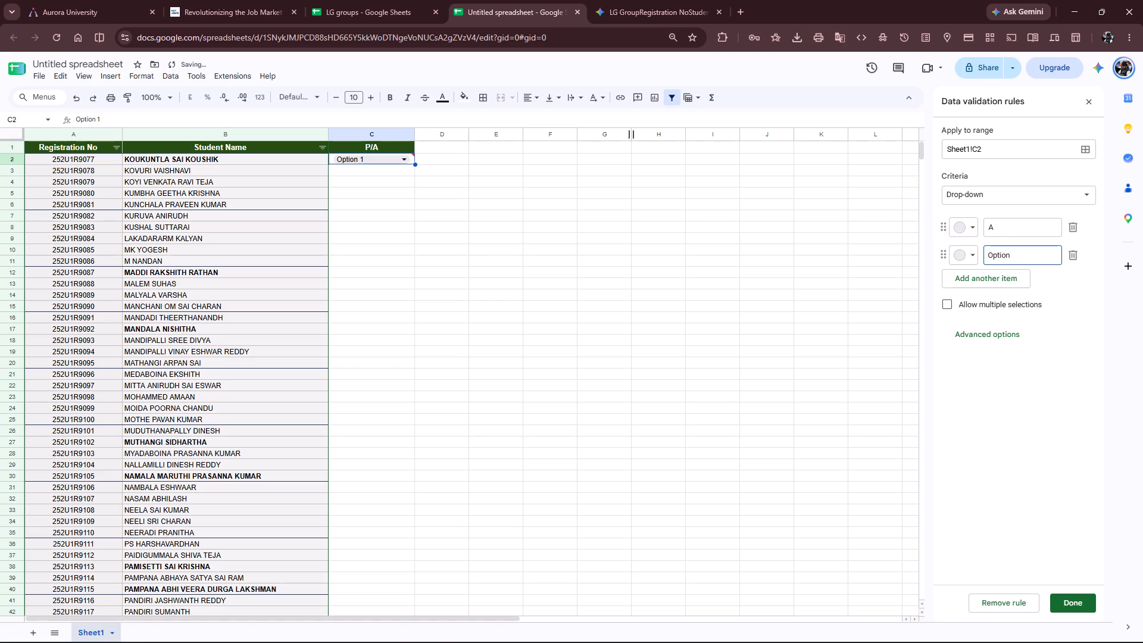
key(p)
Set the first item of C2's drop-down rule to P and the second item to F.
click(1025, 232)
key(BackSpace)
key(0)
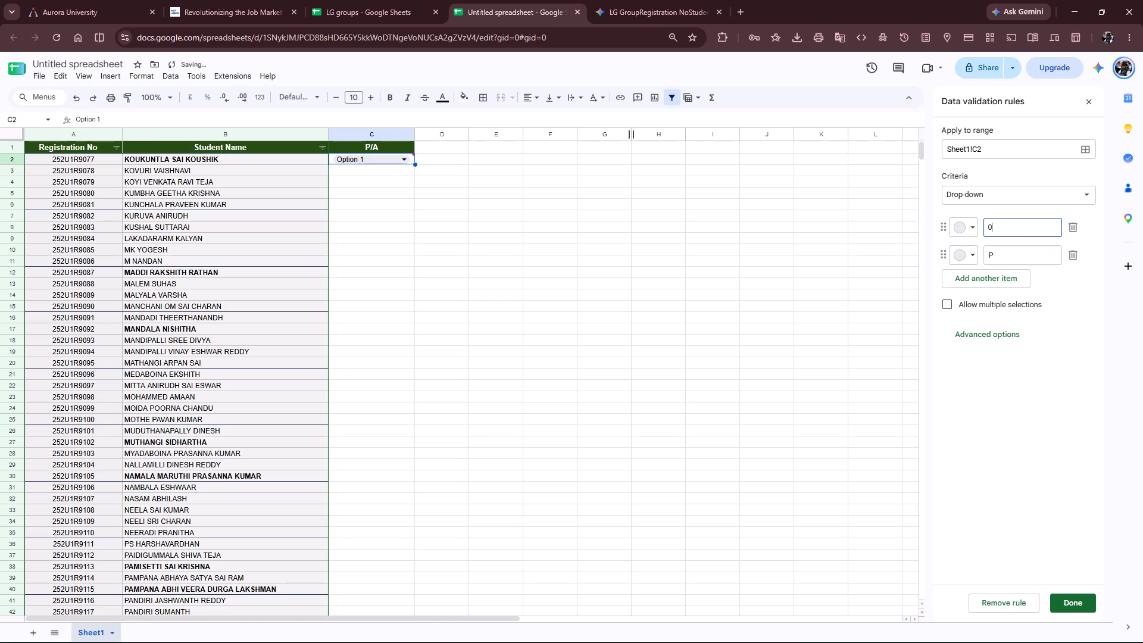
key(BackSpace)
key(p)
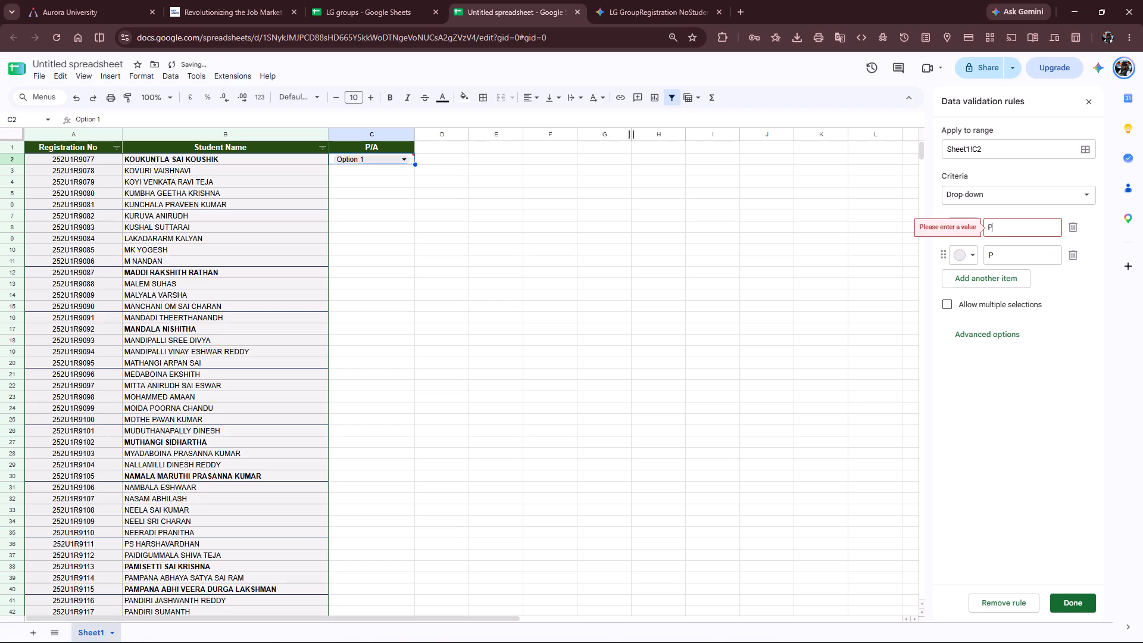
click(1033, 255)
key(BackSpace)
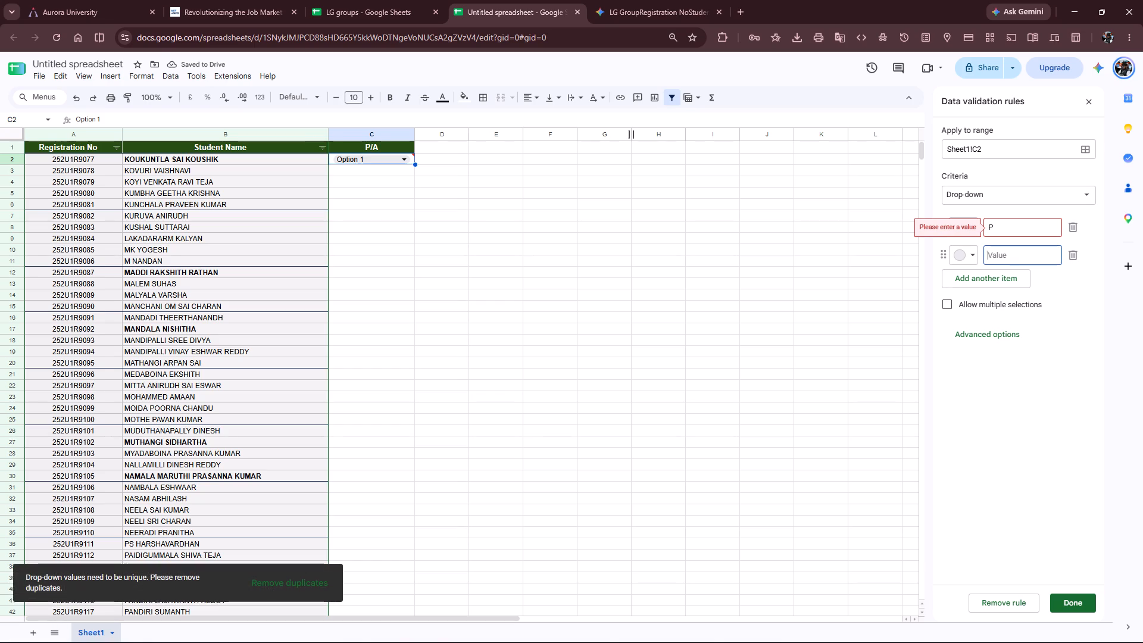
key(f)
click(1000, 411)
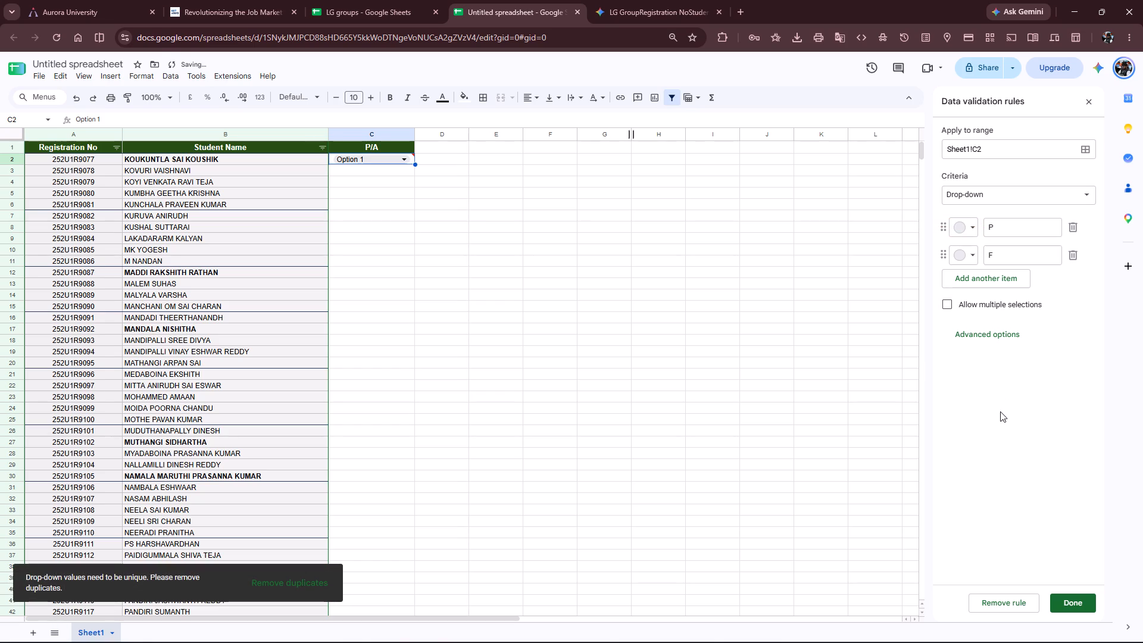
Colour the drop-down item P dark green and the item F dark red, and save the rule.
click(961, 229)
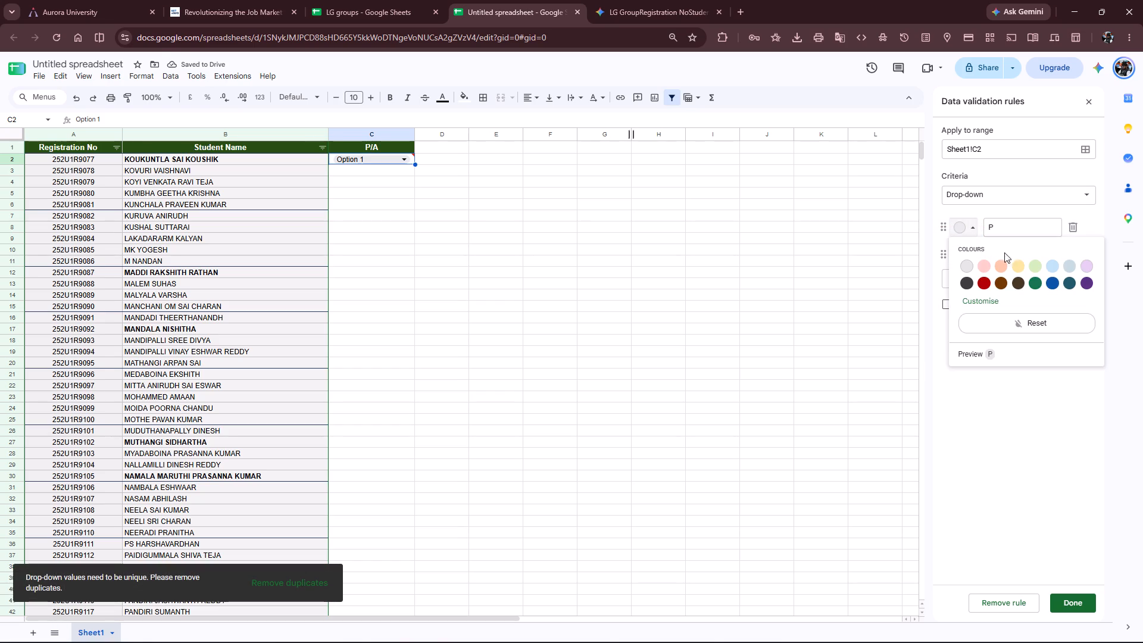
click(1036, 285)
click(963, 249)
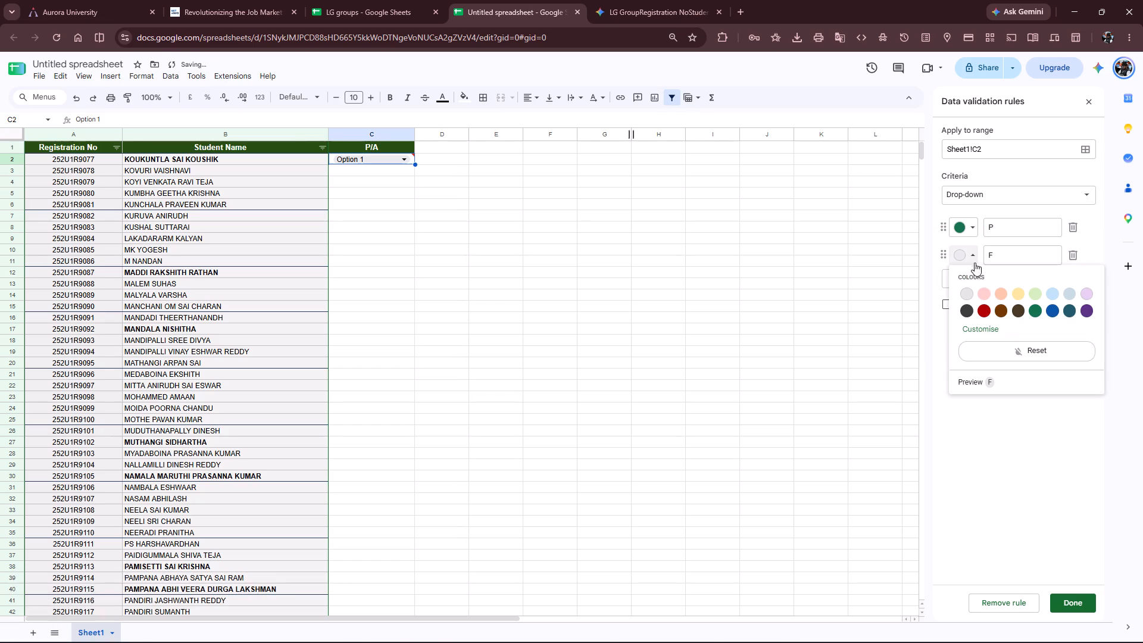
click(985, 305)
click(991, 489)
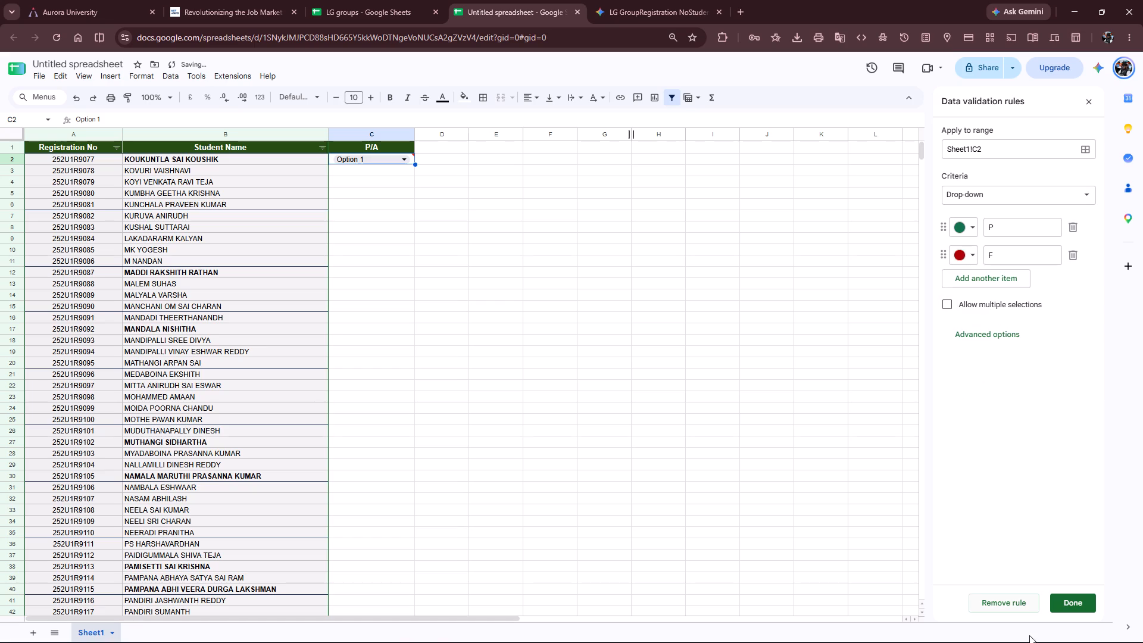
click(1068, 600)
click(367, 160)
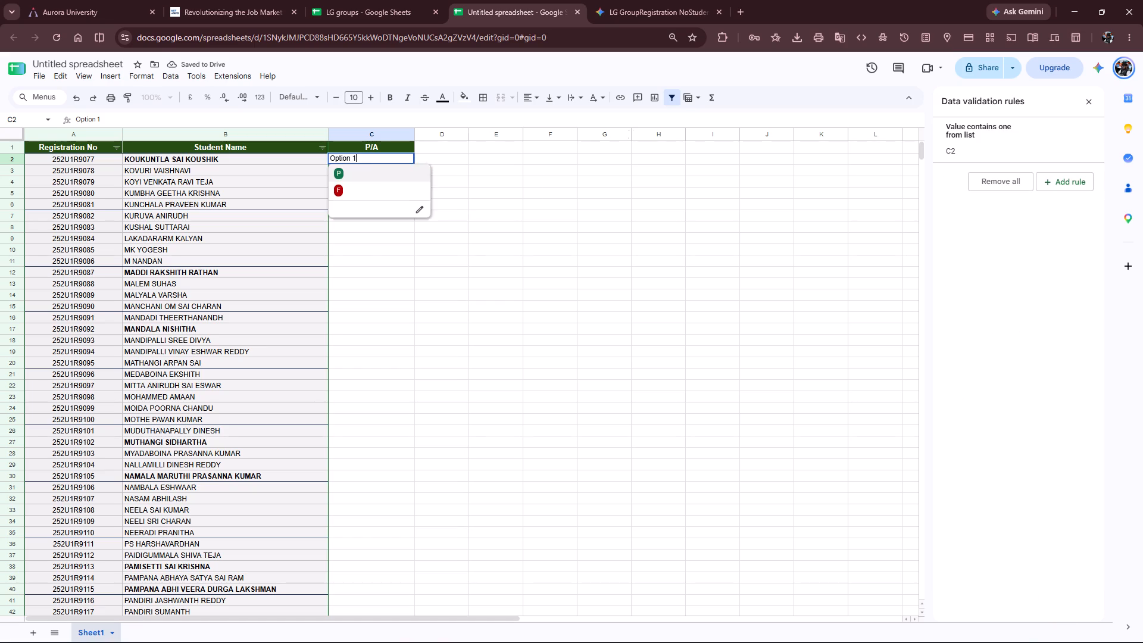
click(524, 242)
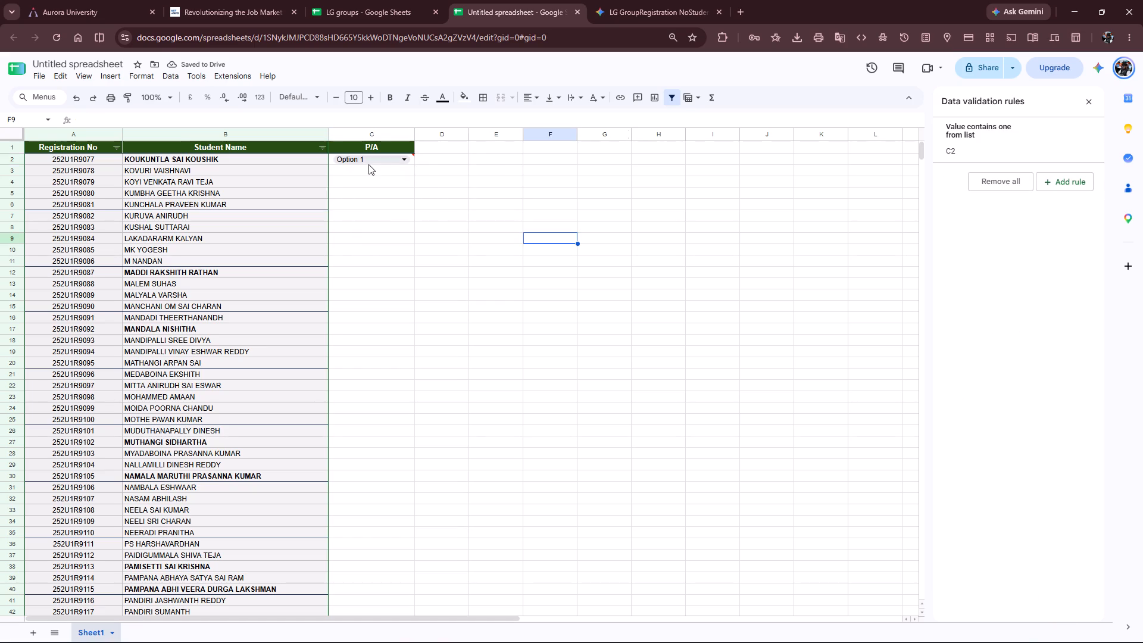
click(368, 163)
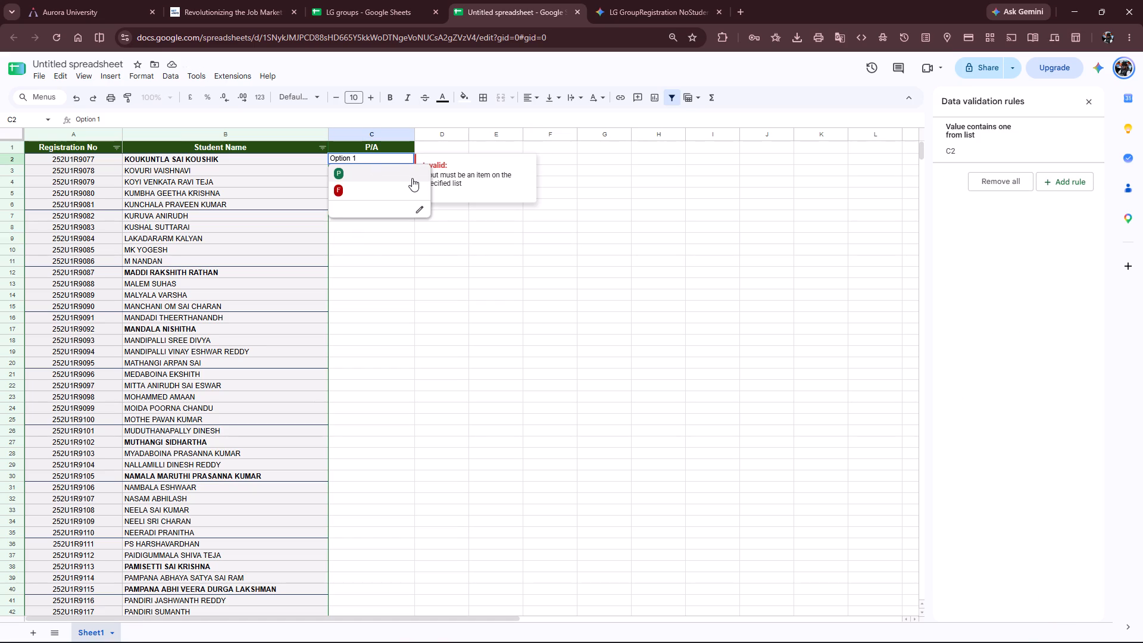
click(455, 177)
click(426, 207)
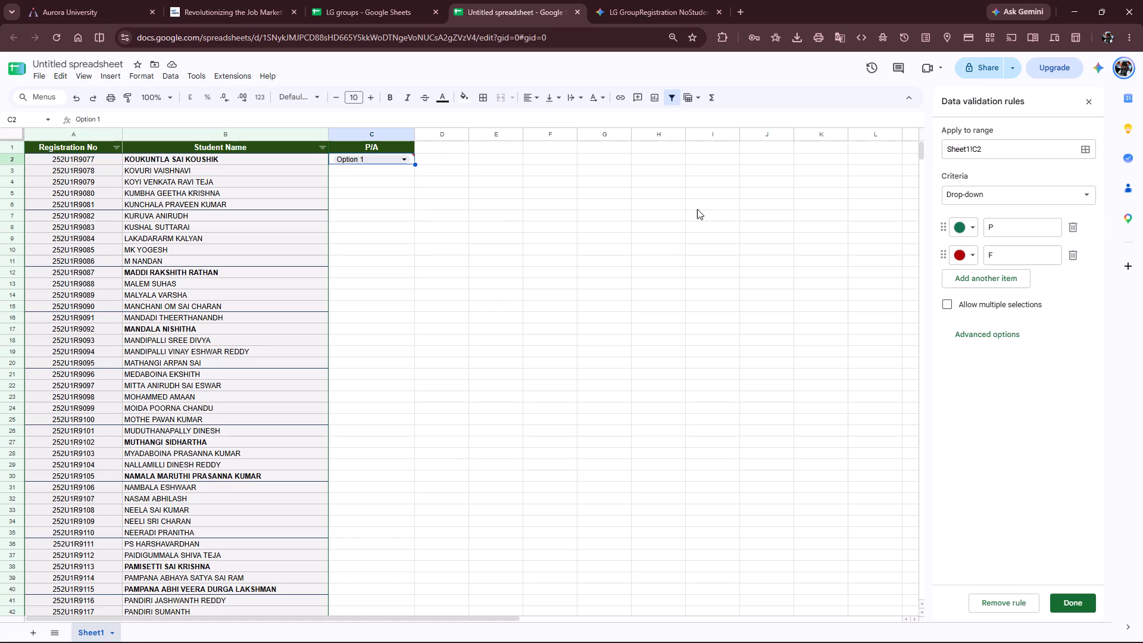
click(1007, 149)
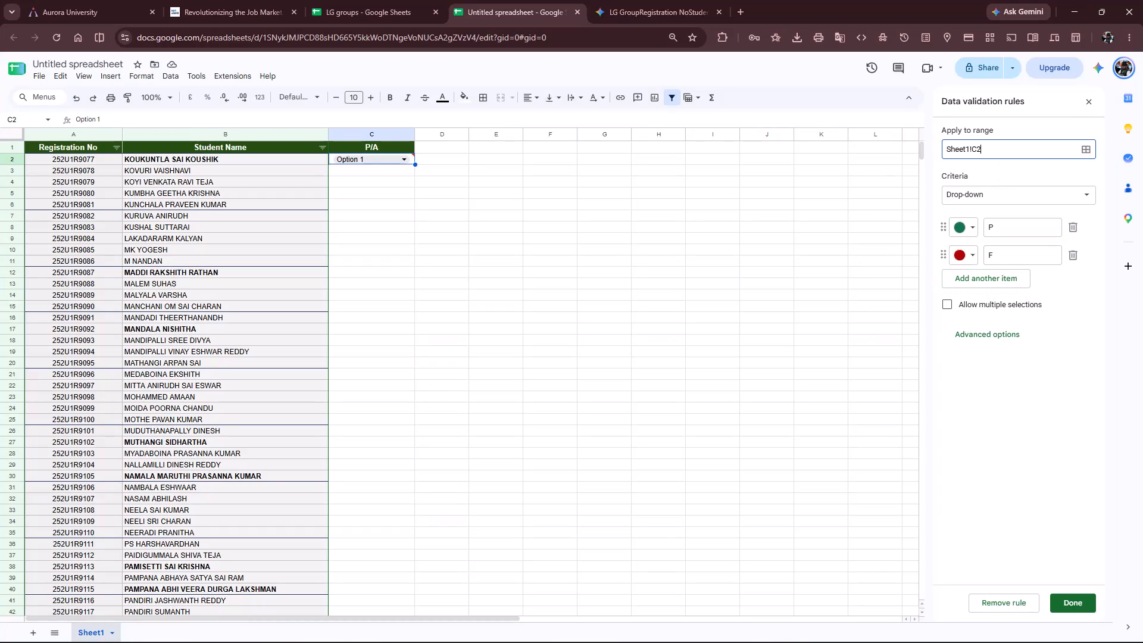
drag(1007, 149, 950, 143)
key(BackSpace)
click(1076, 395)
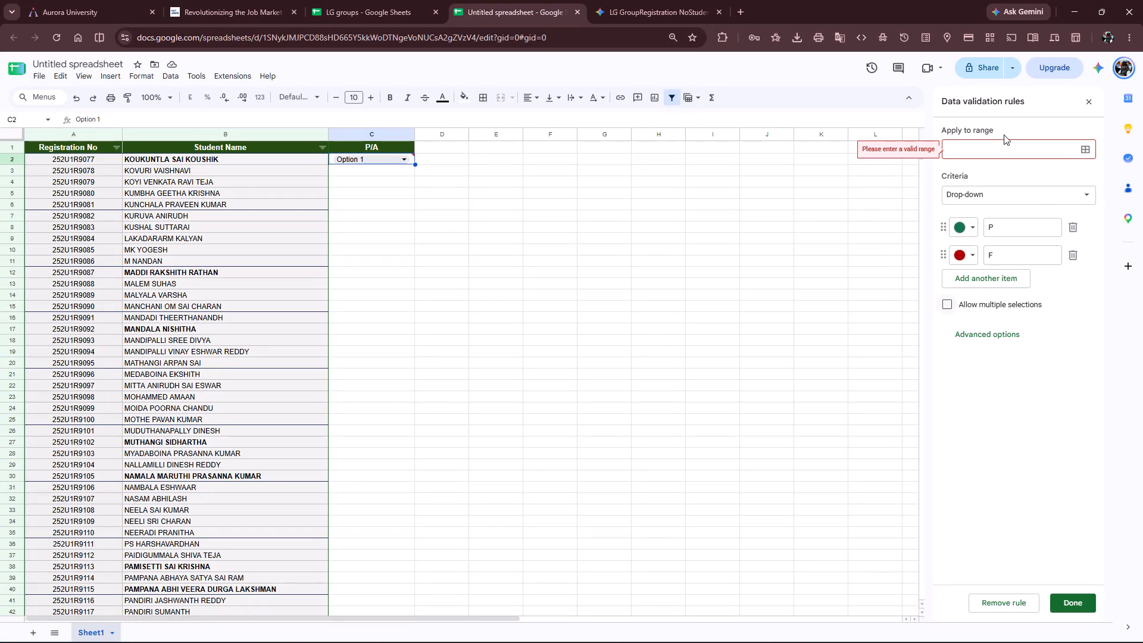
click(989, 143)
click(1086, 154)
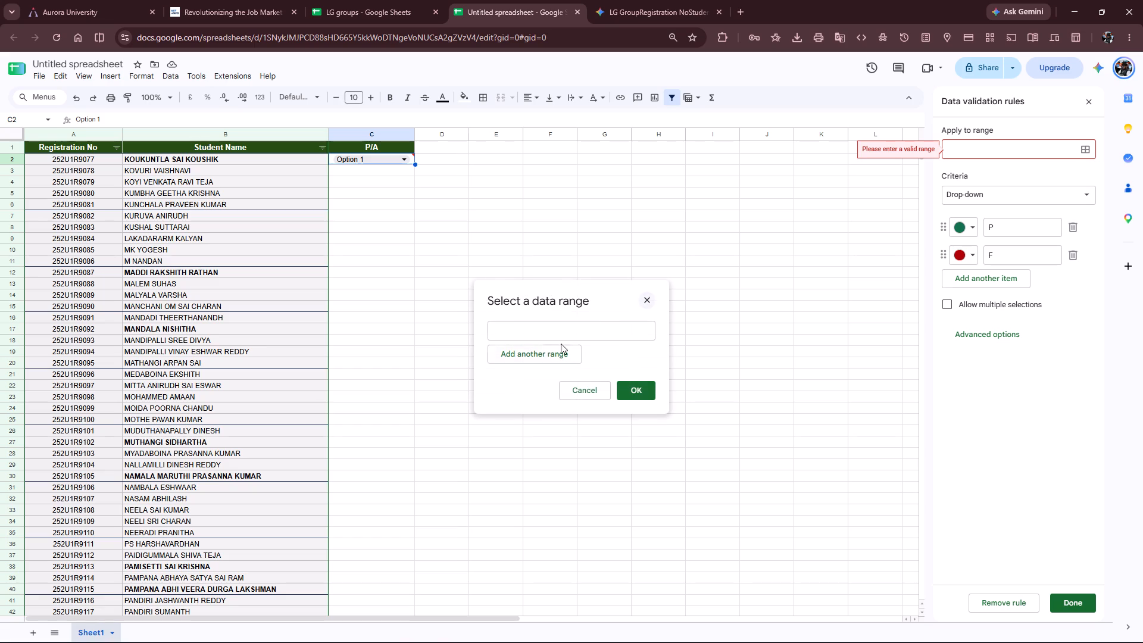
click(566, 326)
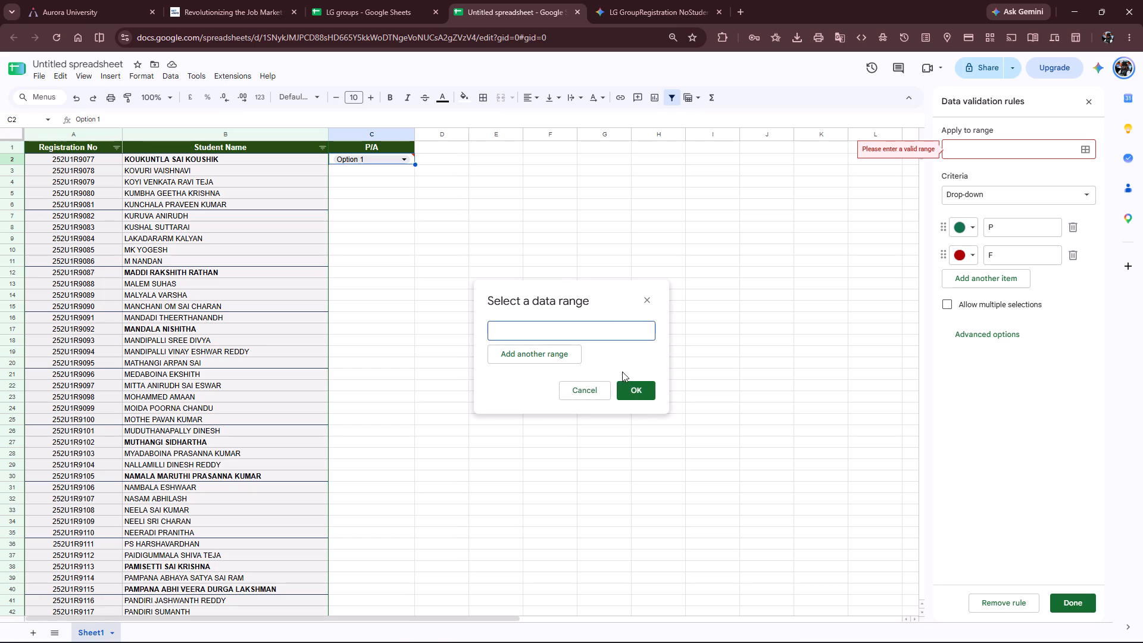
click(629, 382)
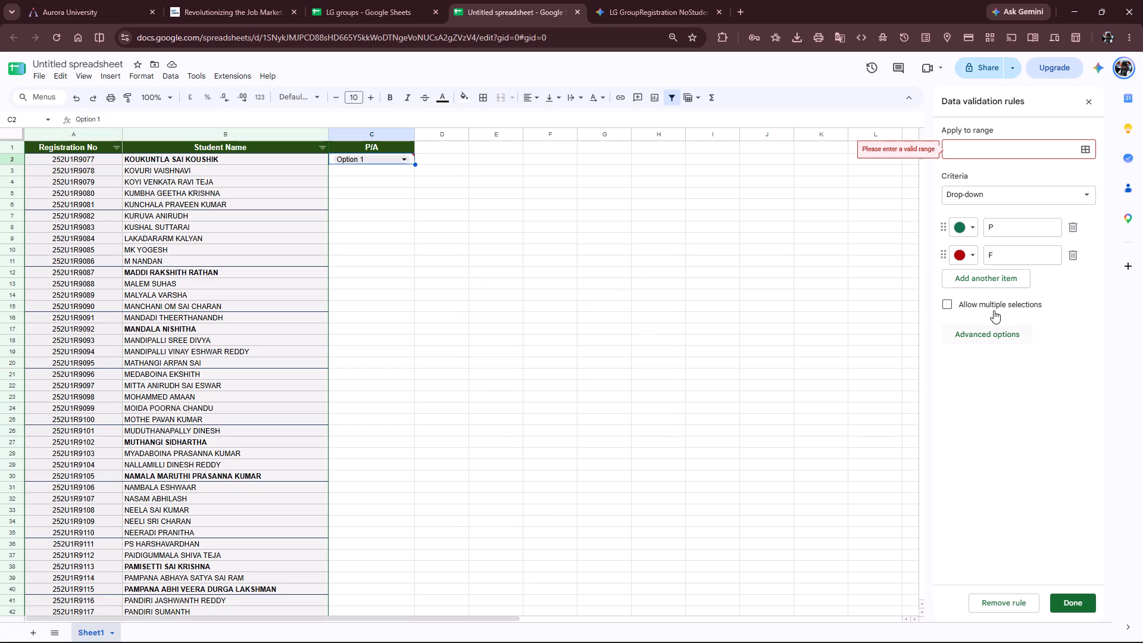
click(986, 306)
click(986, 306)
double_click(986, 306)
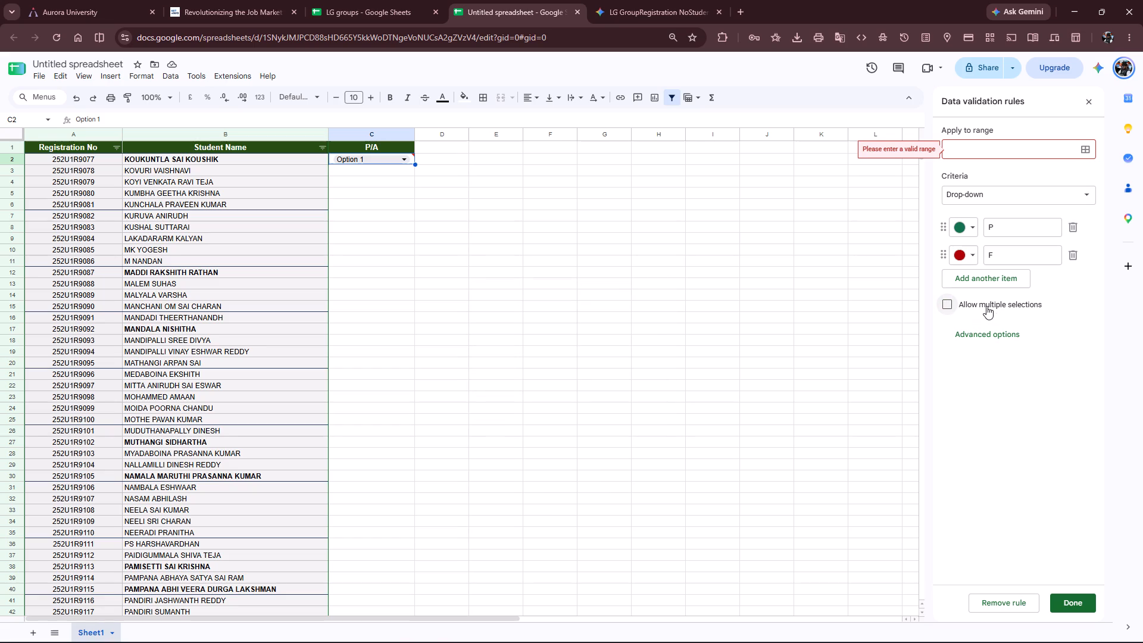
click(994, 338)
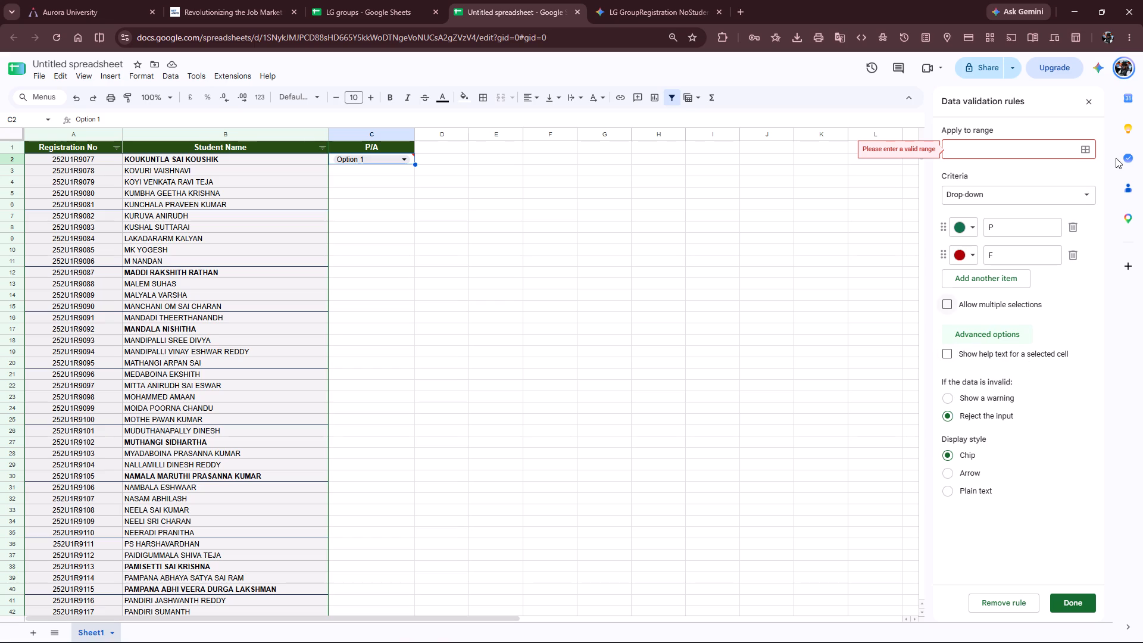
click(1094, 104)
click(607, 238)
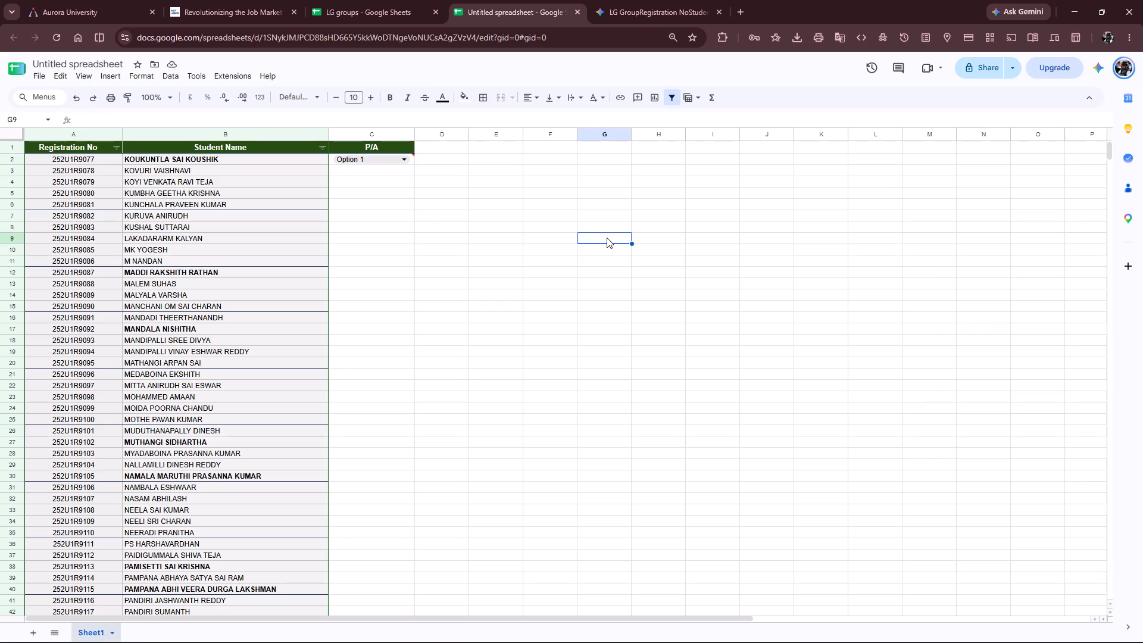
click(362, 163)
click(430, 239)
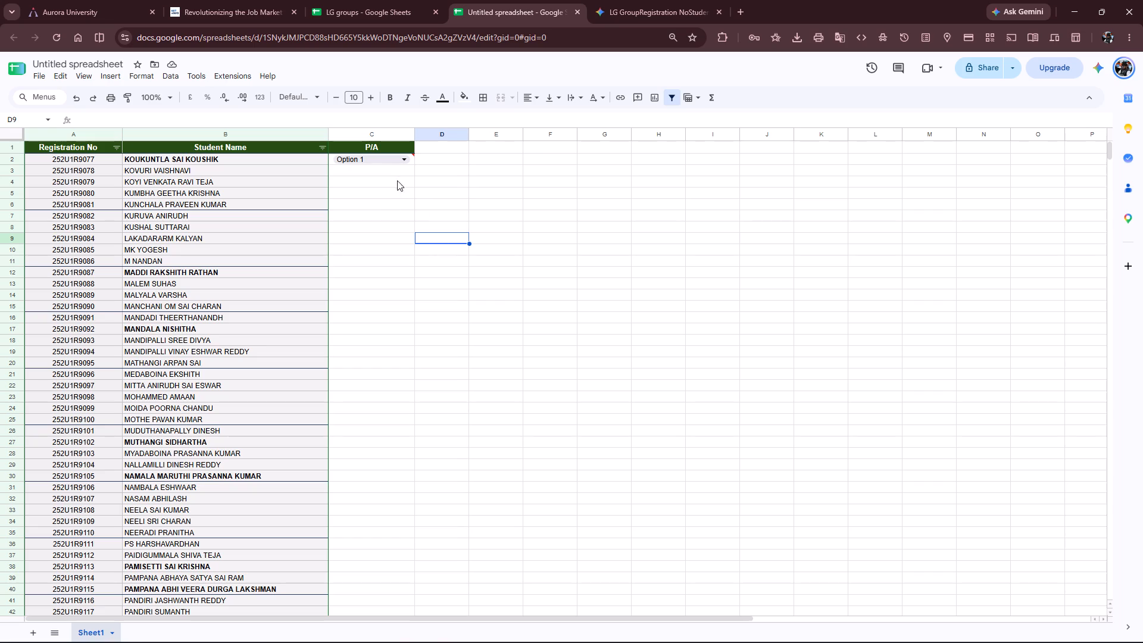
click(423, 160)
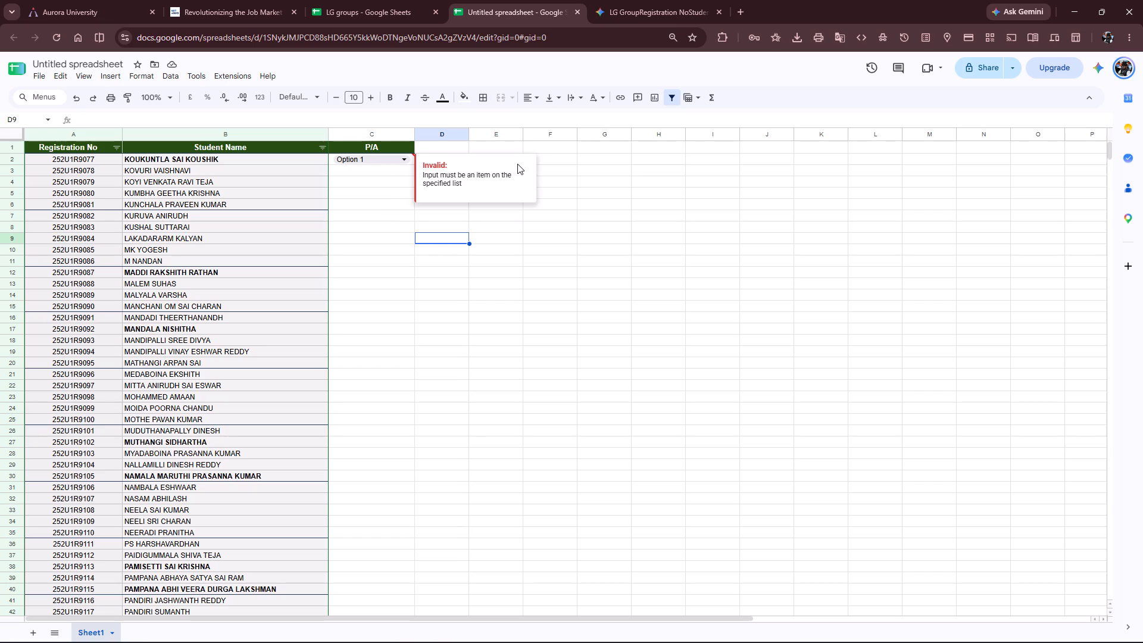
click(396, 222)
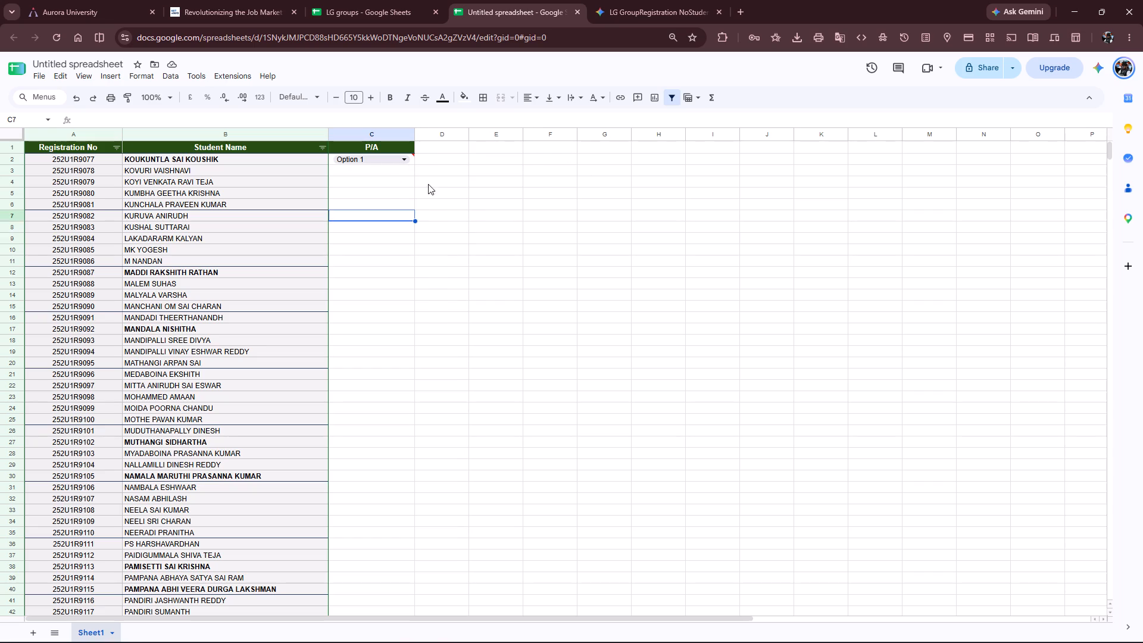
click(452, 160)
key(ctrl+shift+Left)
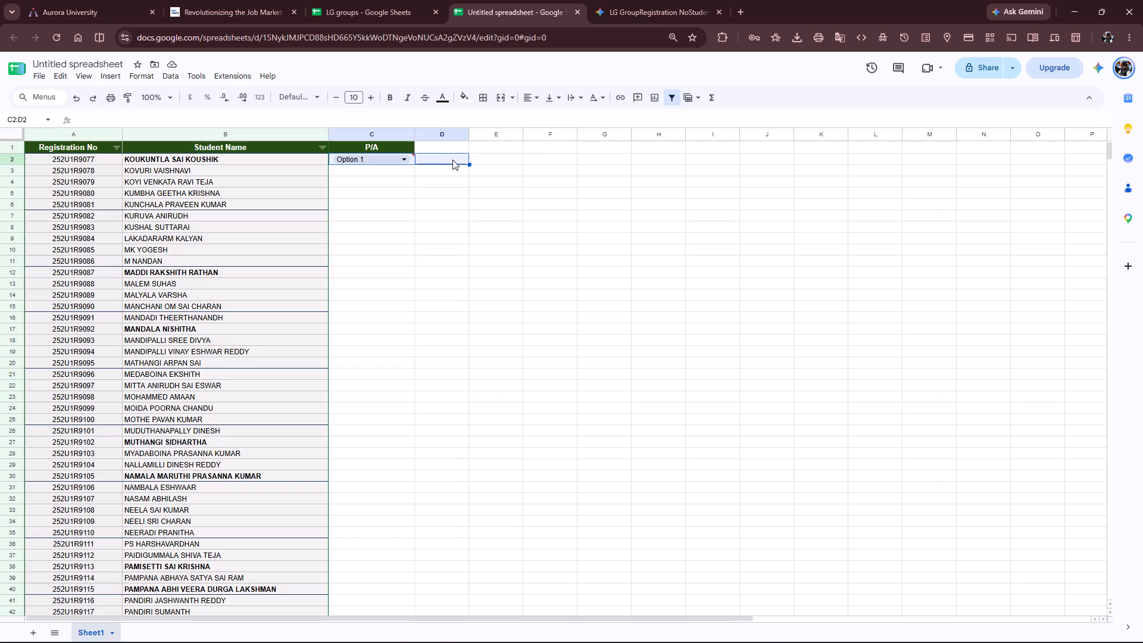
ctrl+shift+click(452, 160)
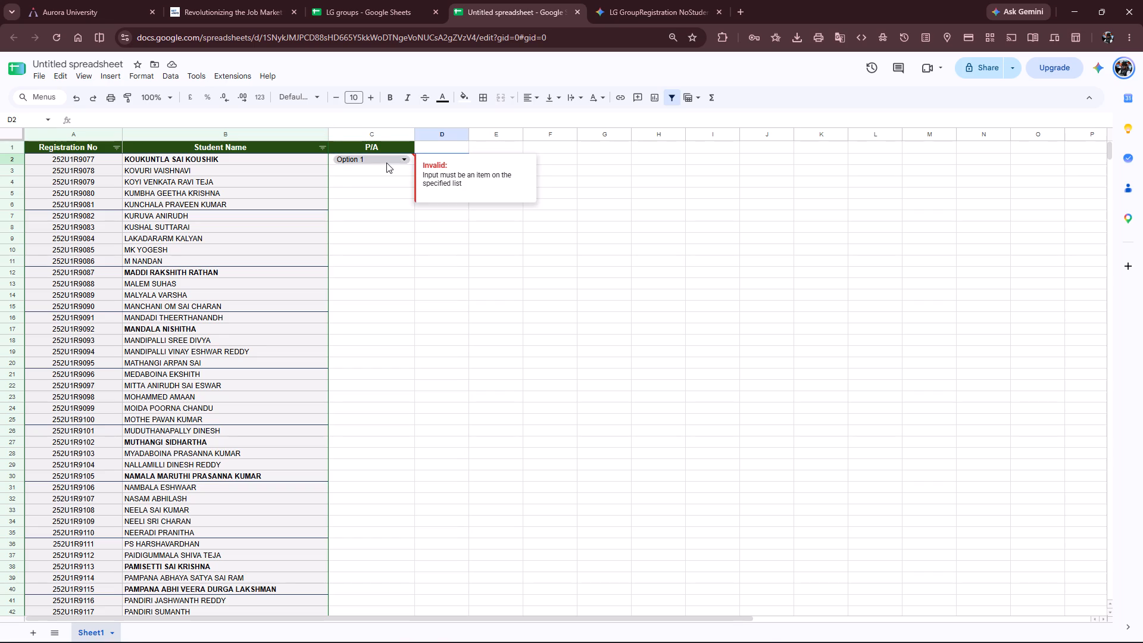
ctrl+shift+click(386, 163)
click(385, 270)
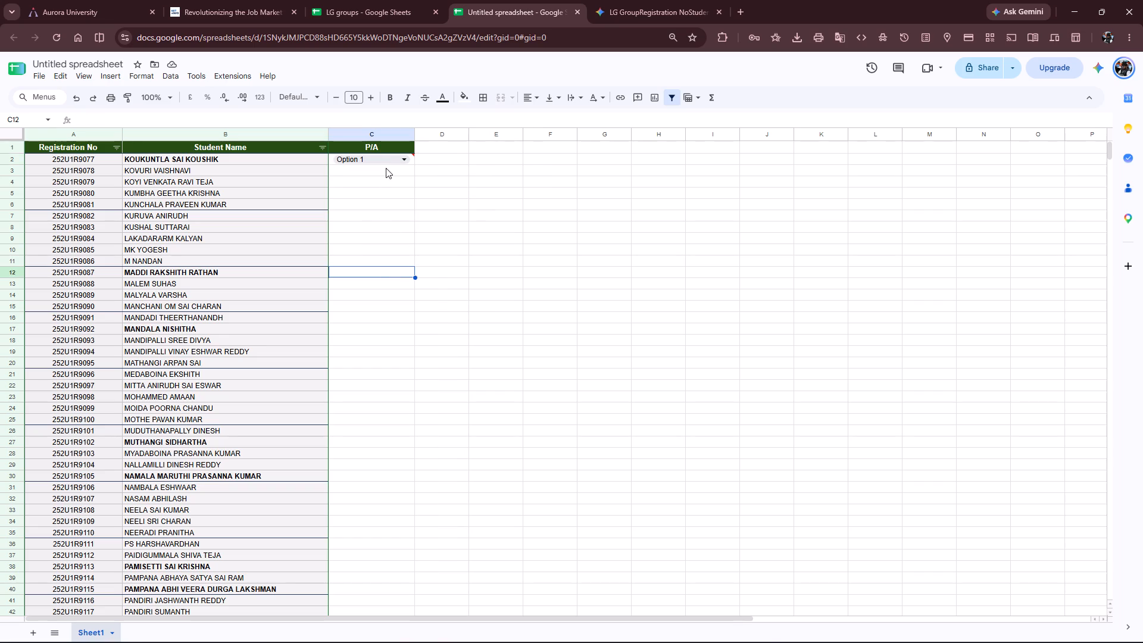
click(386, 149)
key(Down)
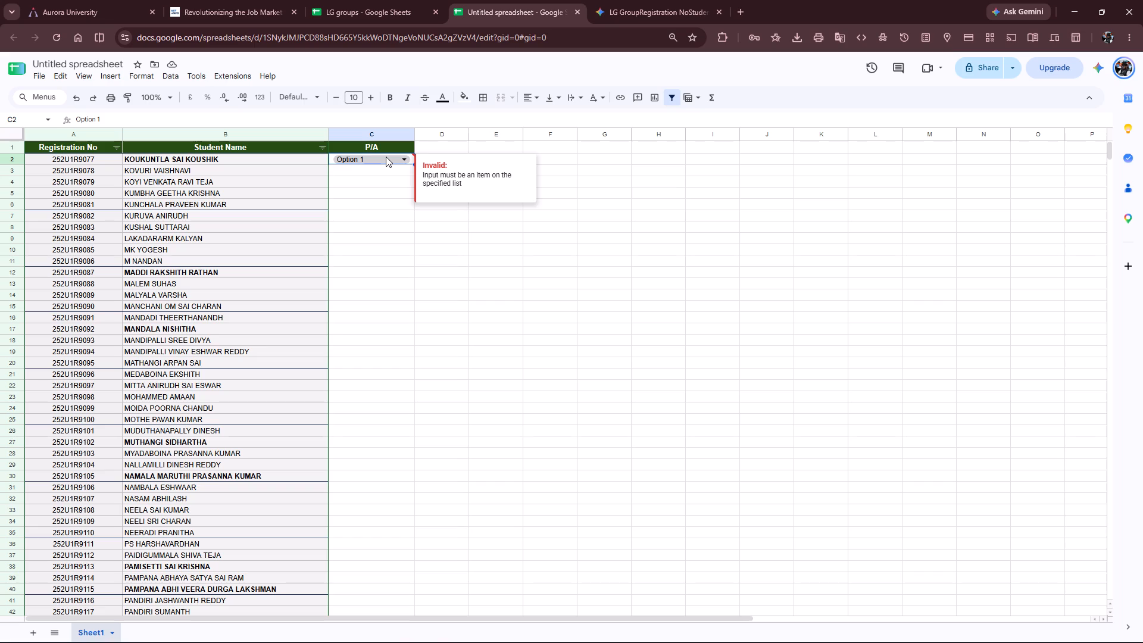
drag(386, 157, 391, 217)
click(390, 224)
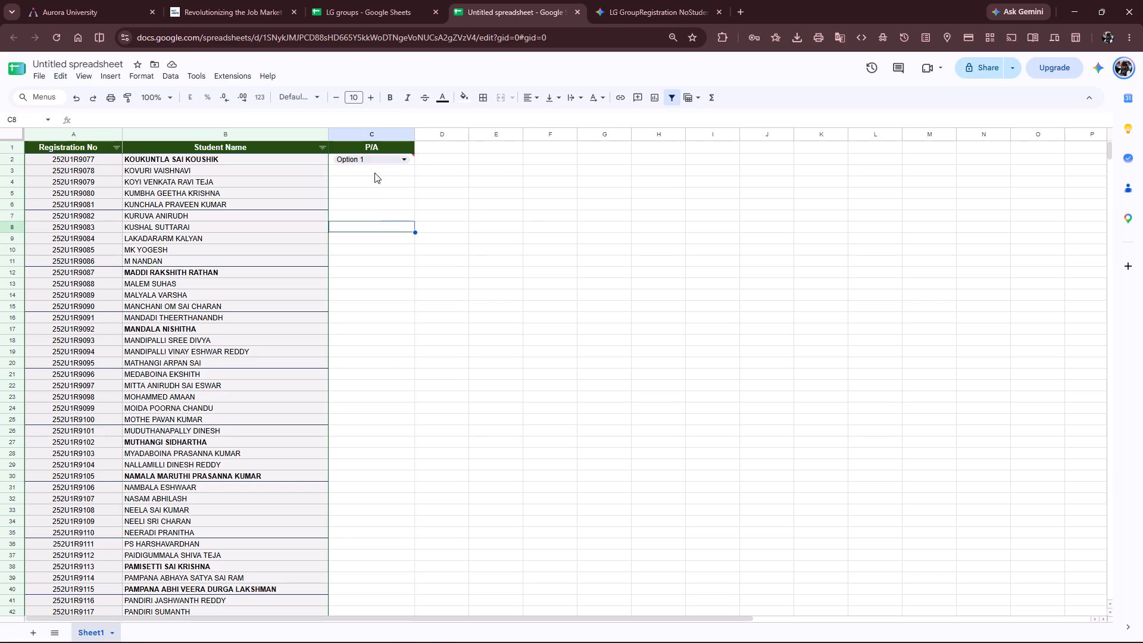
Choose P from the drop-down in cell C2 for the first student.
click(371, 155)
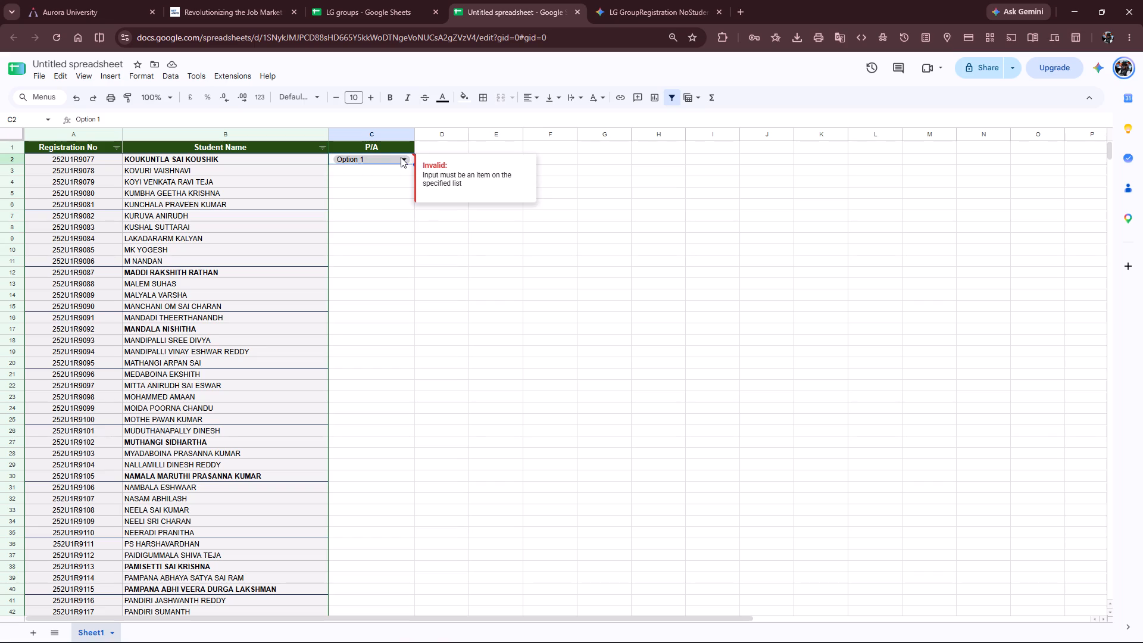
drag(402, 160, 394, 217)
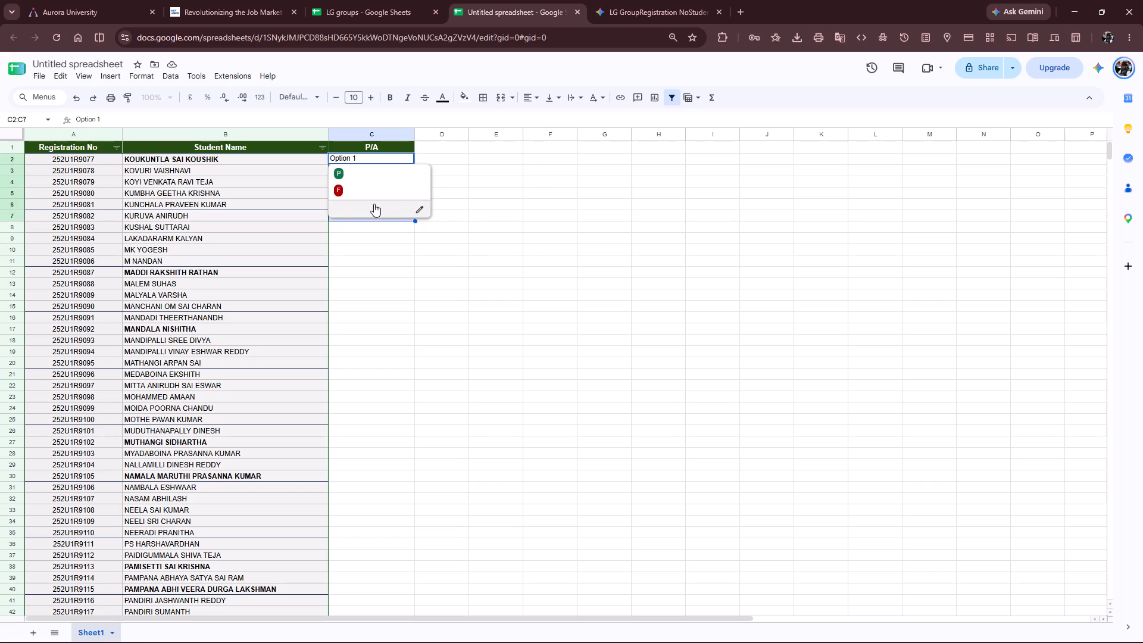
click(352, 173)
drag(373, 162, 373, 178)
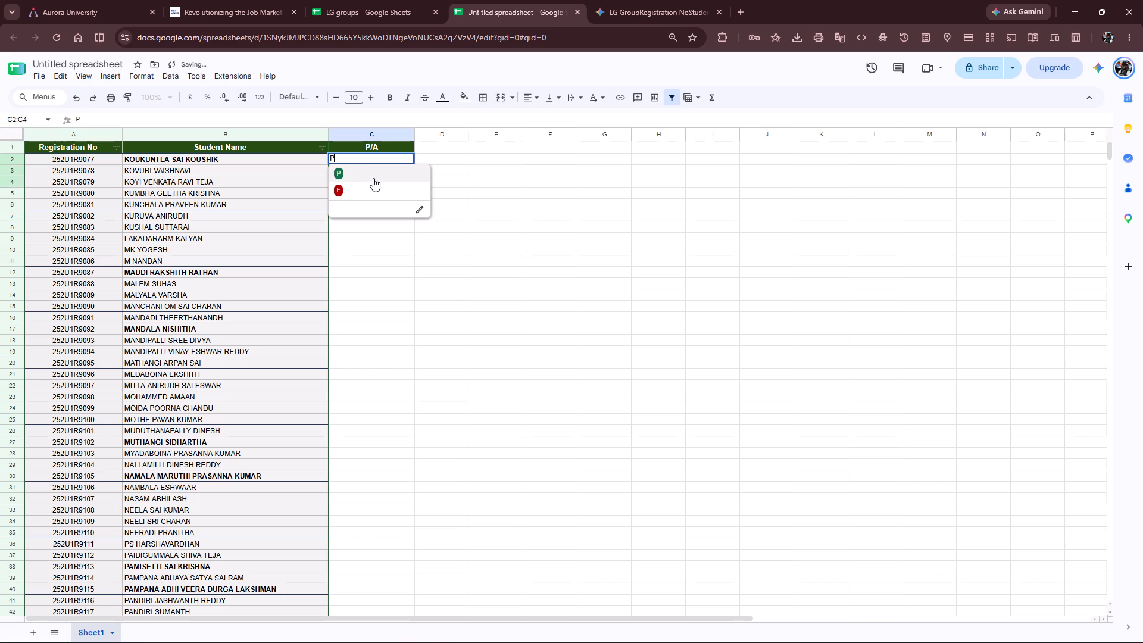
drag(373, 178, 406, 173)
click(501, 155)
Narrow the P/A column C to about half its width.
drag(416, 132, 376, 139)
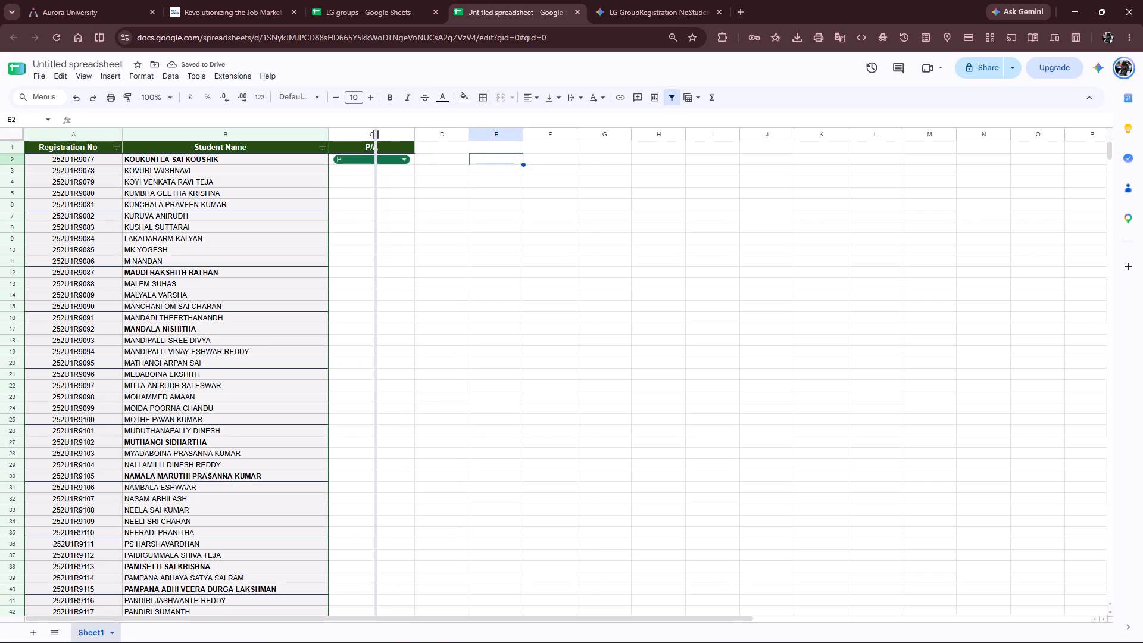
drag(376, 139, 374, 139)
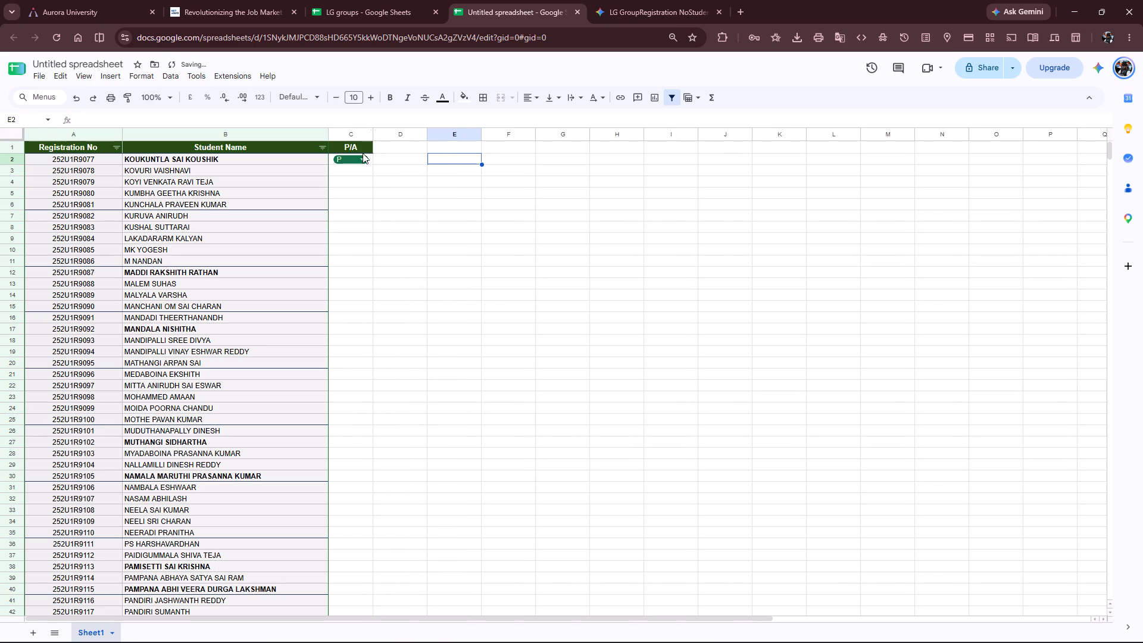
Copy the P drop-down from cell C2 into C3:C50 so every remaining student in the list has one.
click(382, 158)
key(Left)
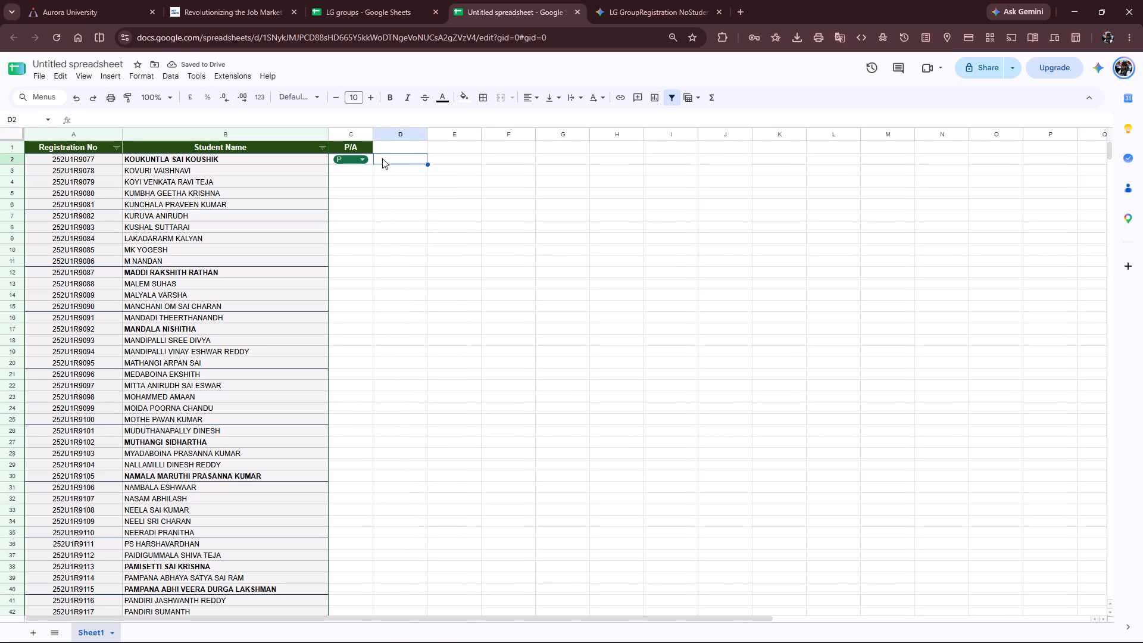
key(ctrl+c)
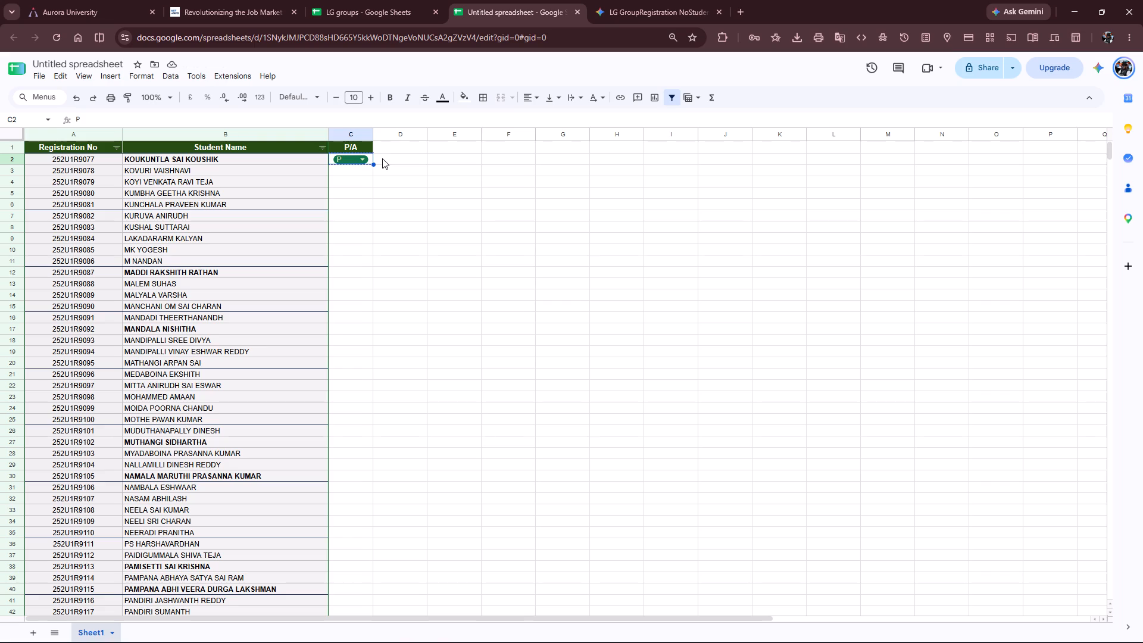
click(354, 167)
key(ctrl+shift+Down)
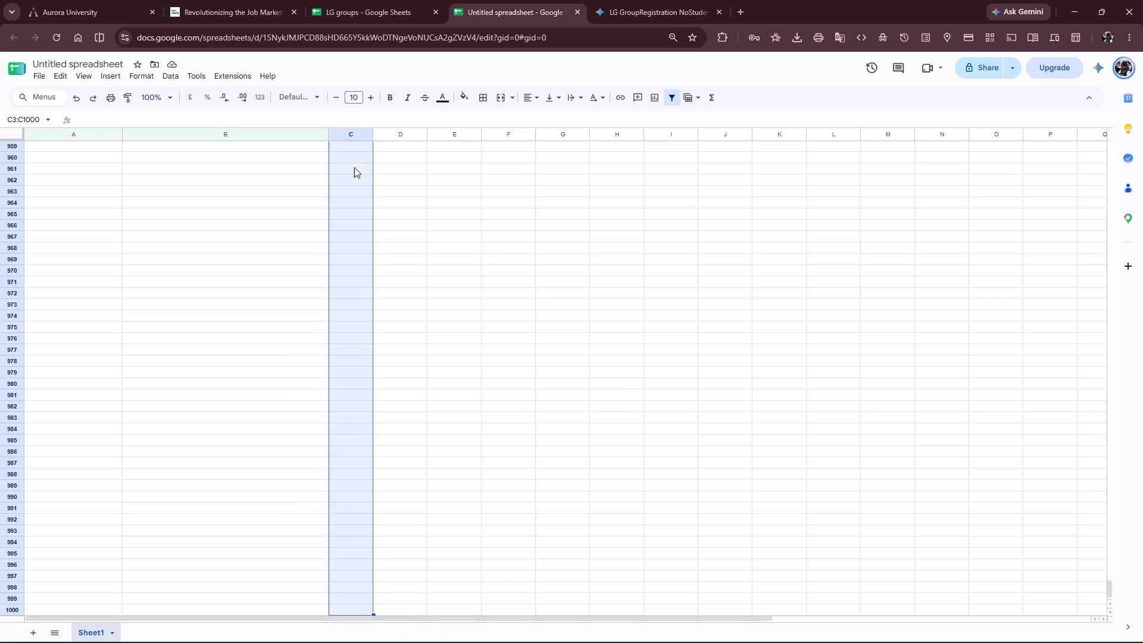
key(ctrl+shift+Up)
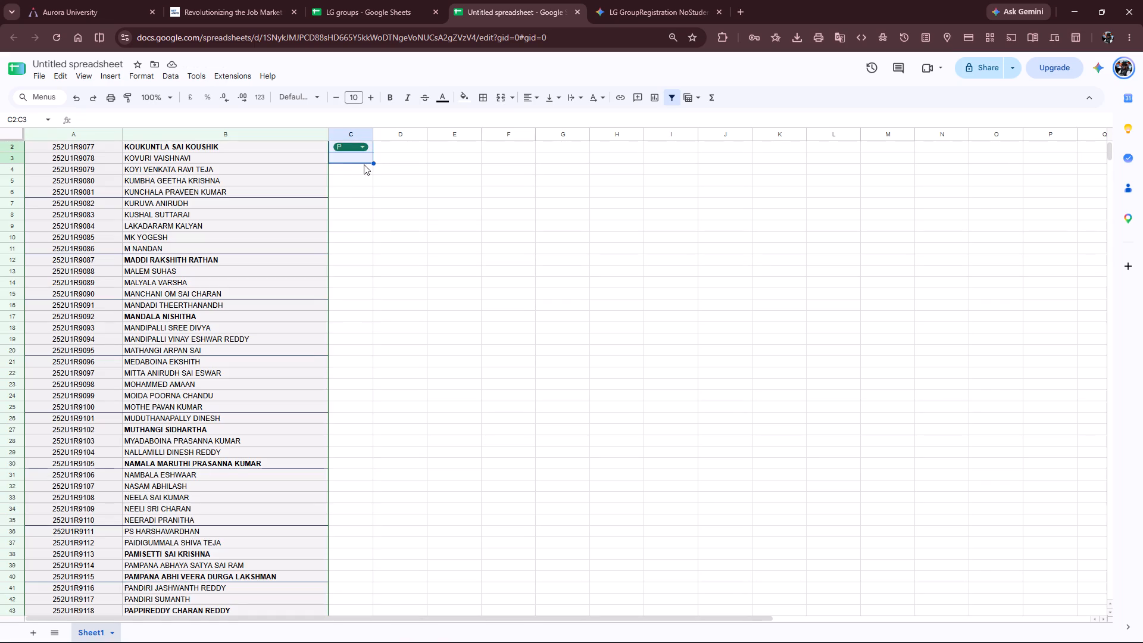
drag(364, 160, 356, 232)
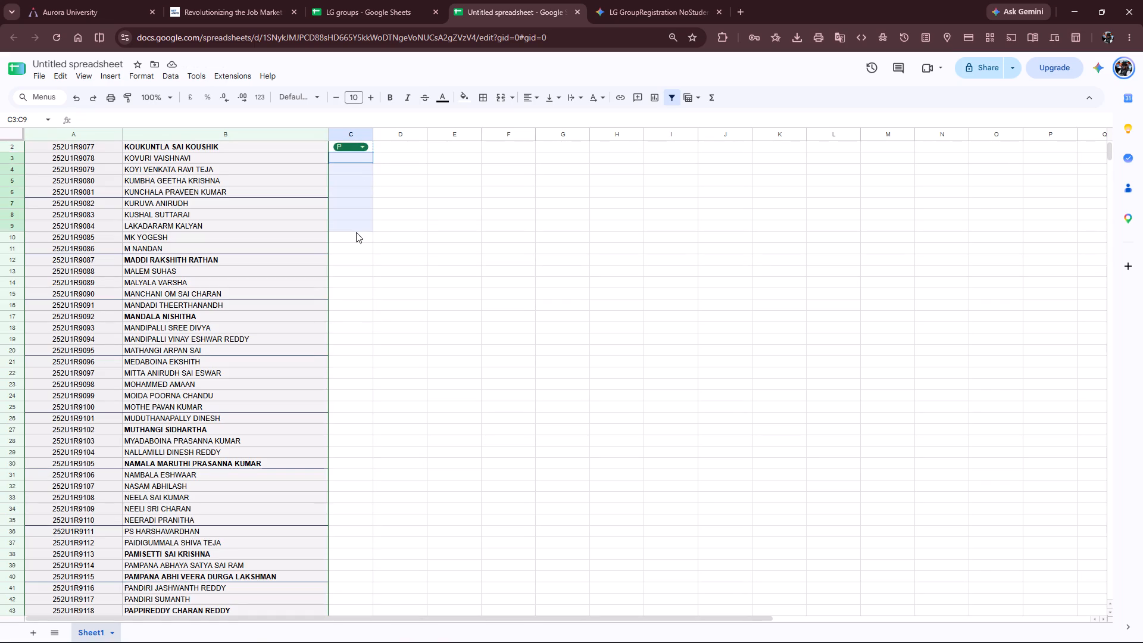
drag(356, 232, 348, 642)
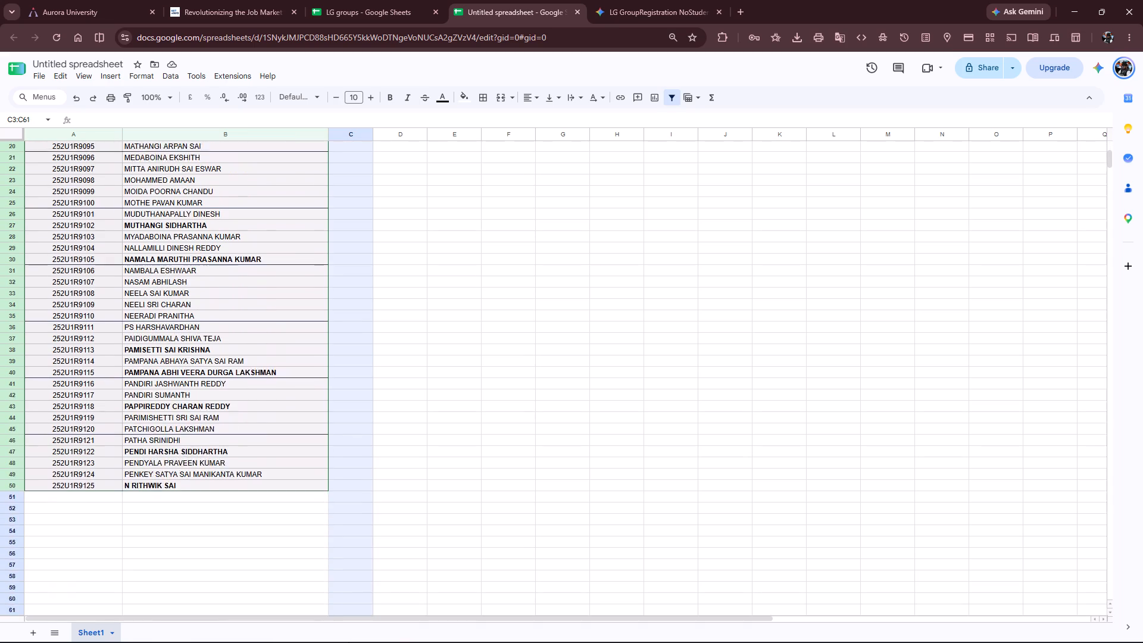
drag(348, 642, 342, 464)
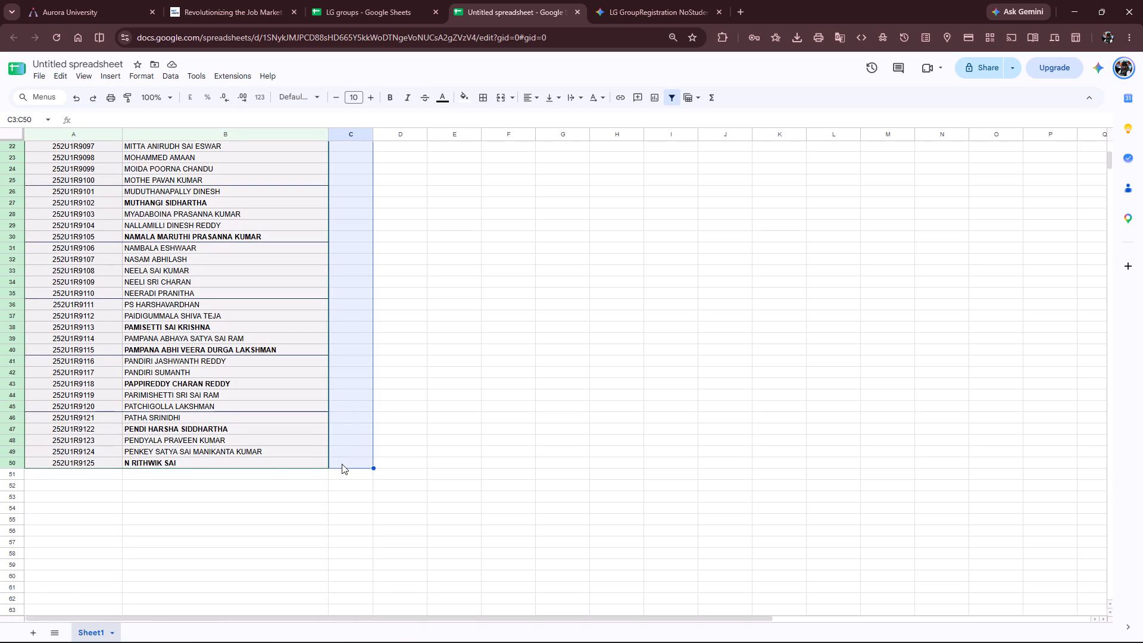
key(ctrl+v)
click(462, 414)
scroll(462, 414, up, 9)
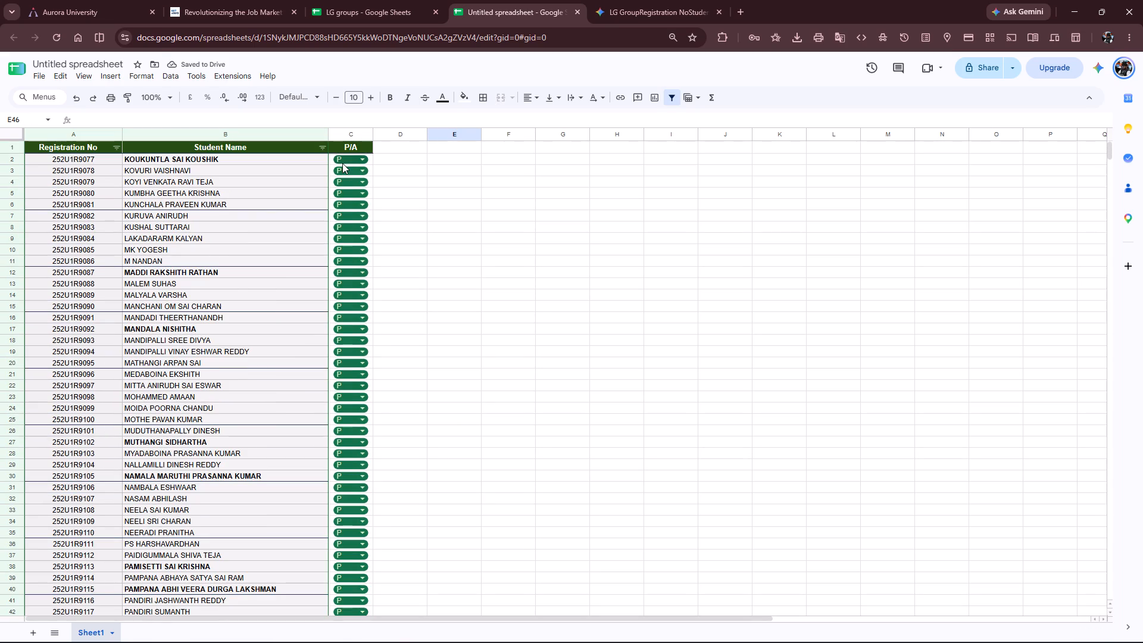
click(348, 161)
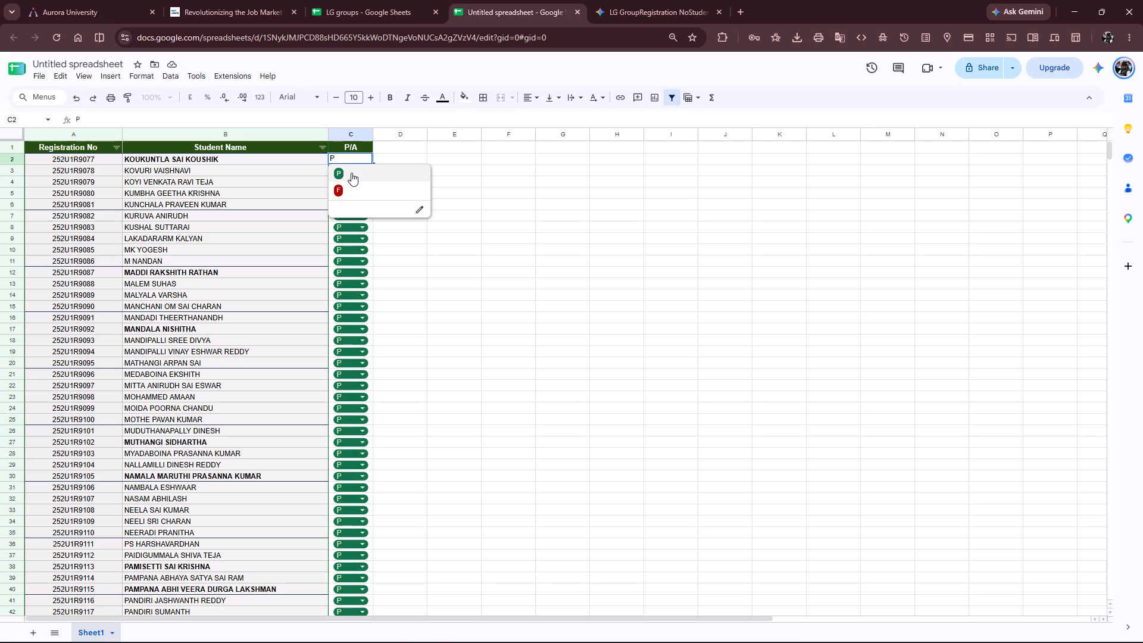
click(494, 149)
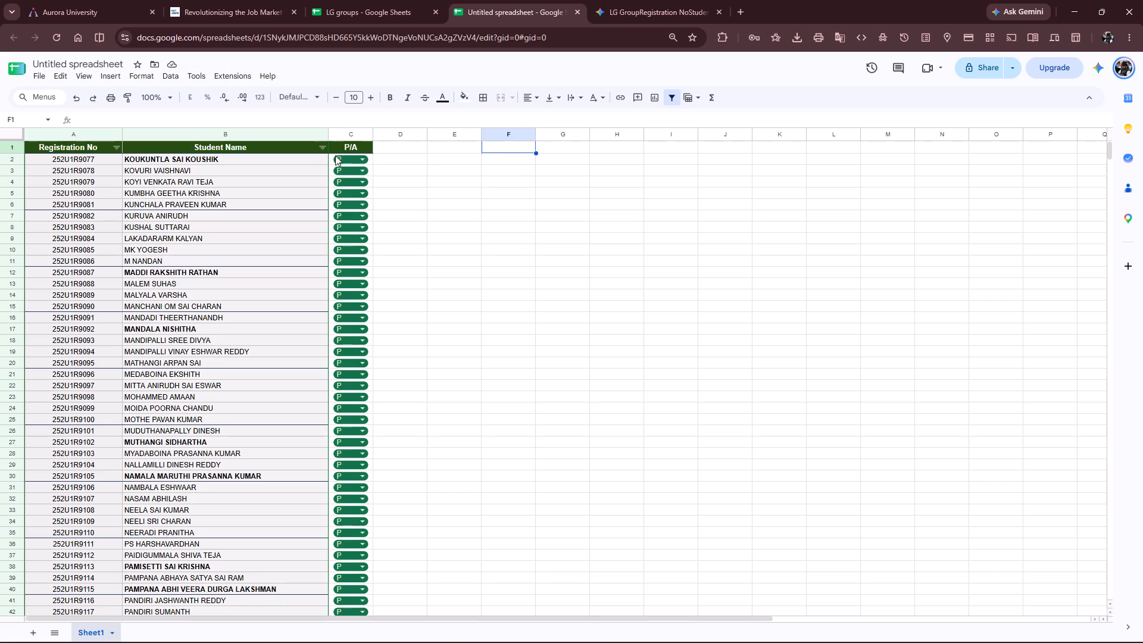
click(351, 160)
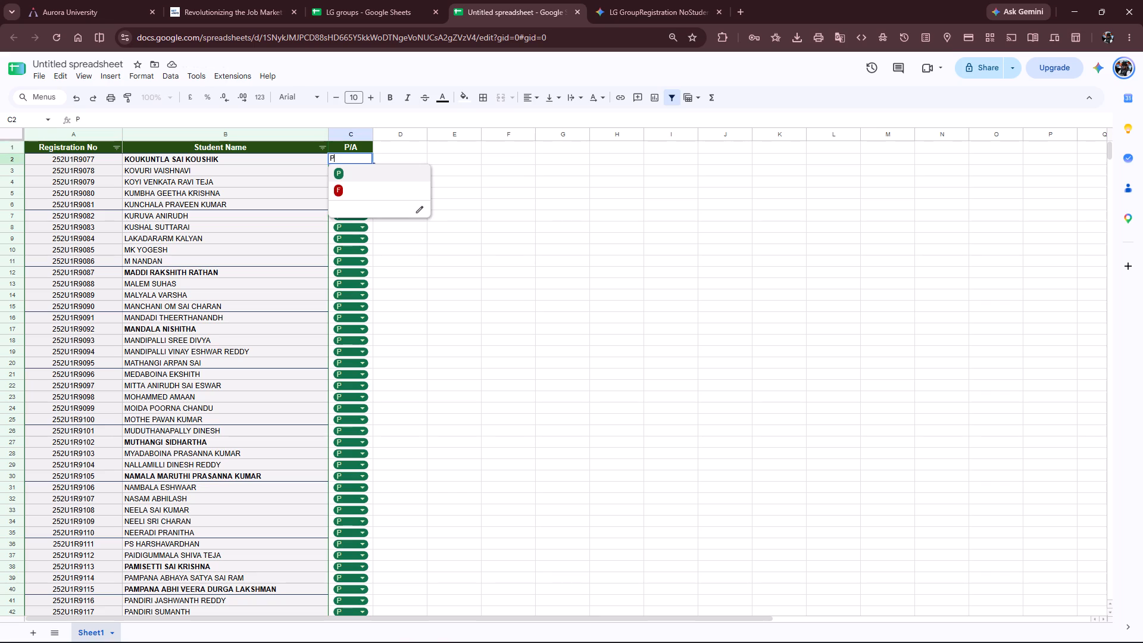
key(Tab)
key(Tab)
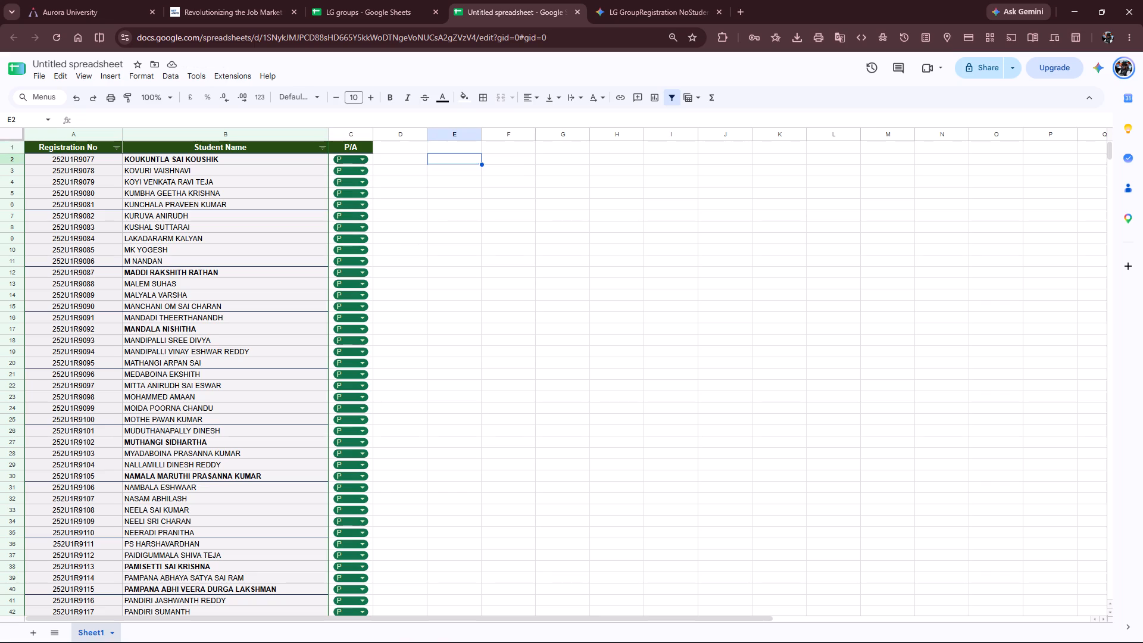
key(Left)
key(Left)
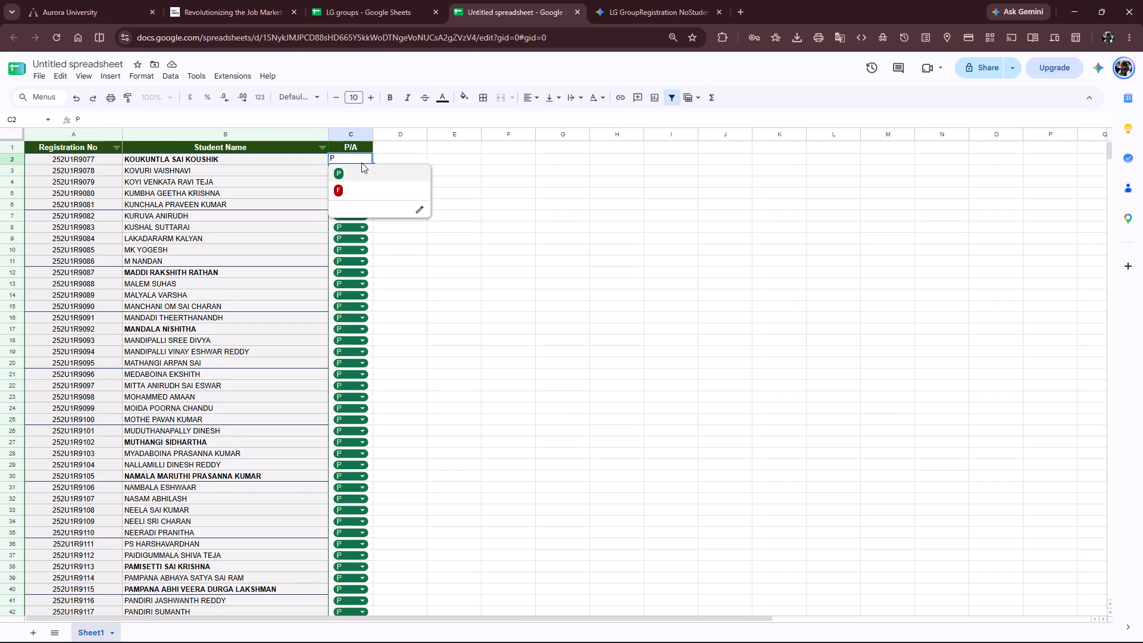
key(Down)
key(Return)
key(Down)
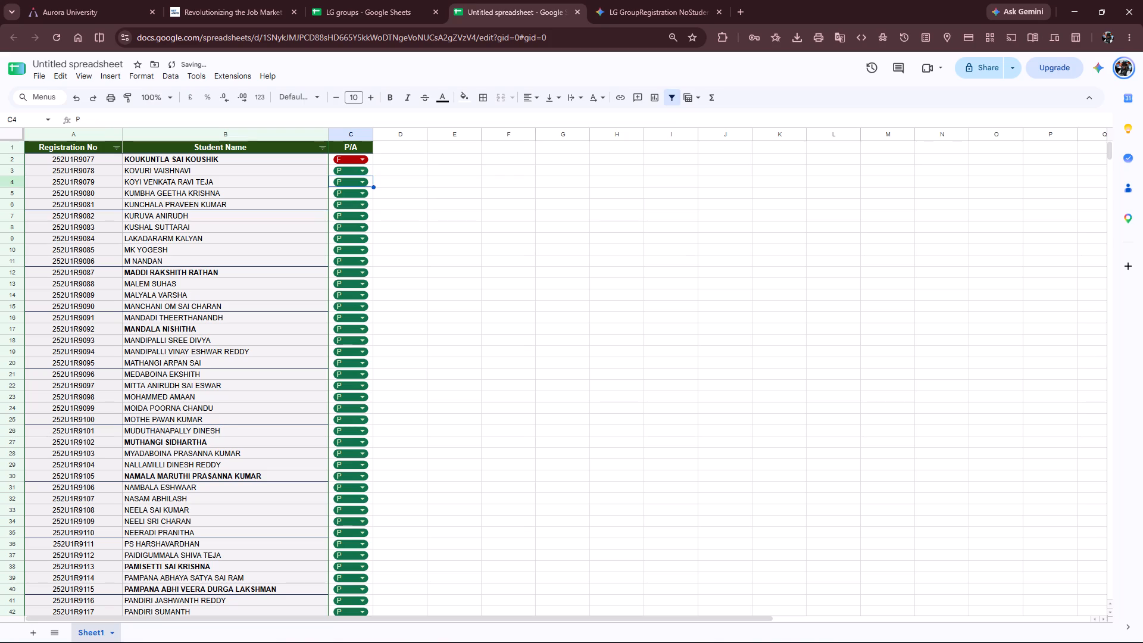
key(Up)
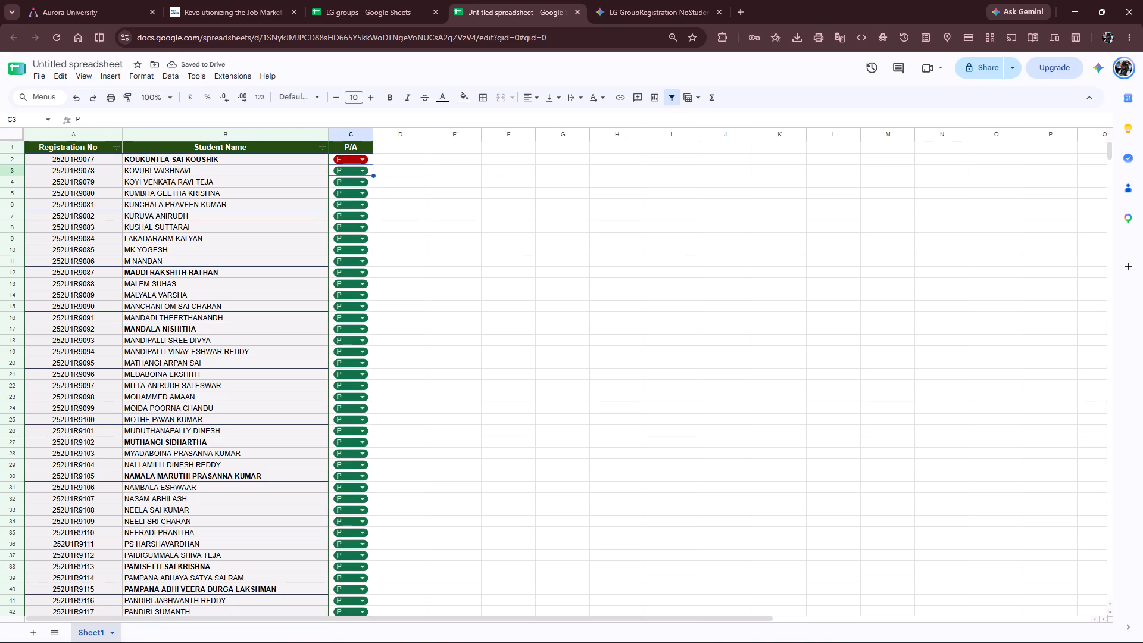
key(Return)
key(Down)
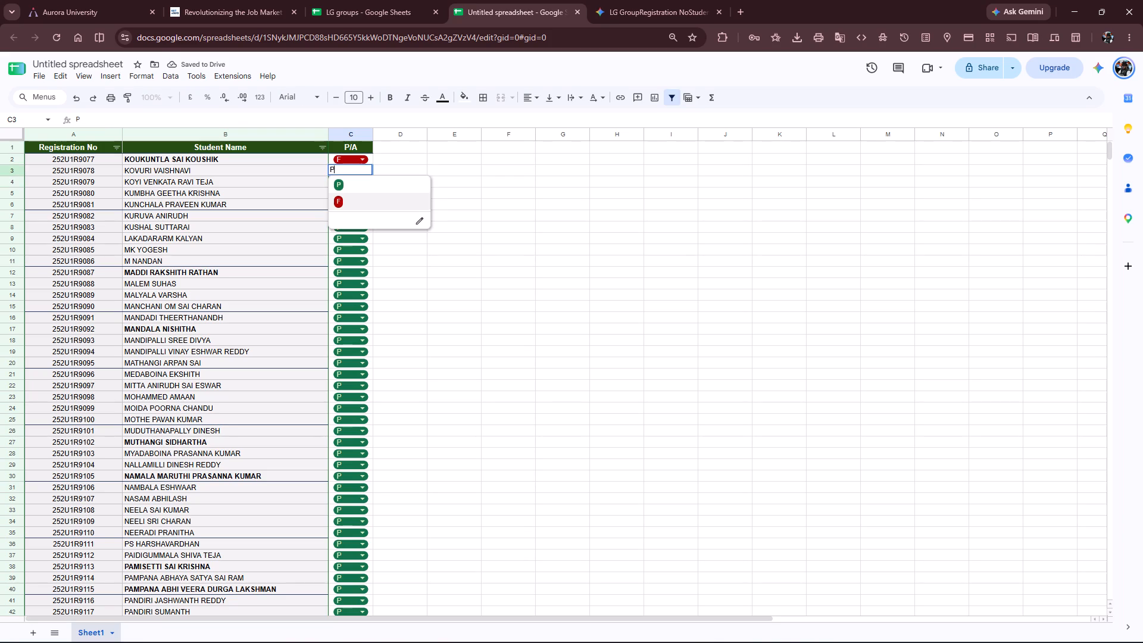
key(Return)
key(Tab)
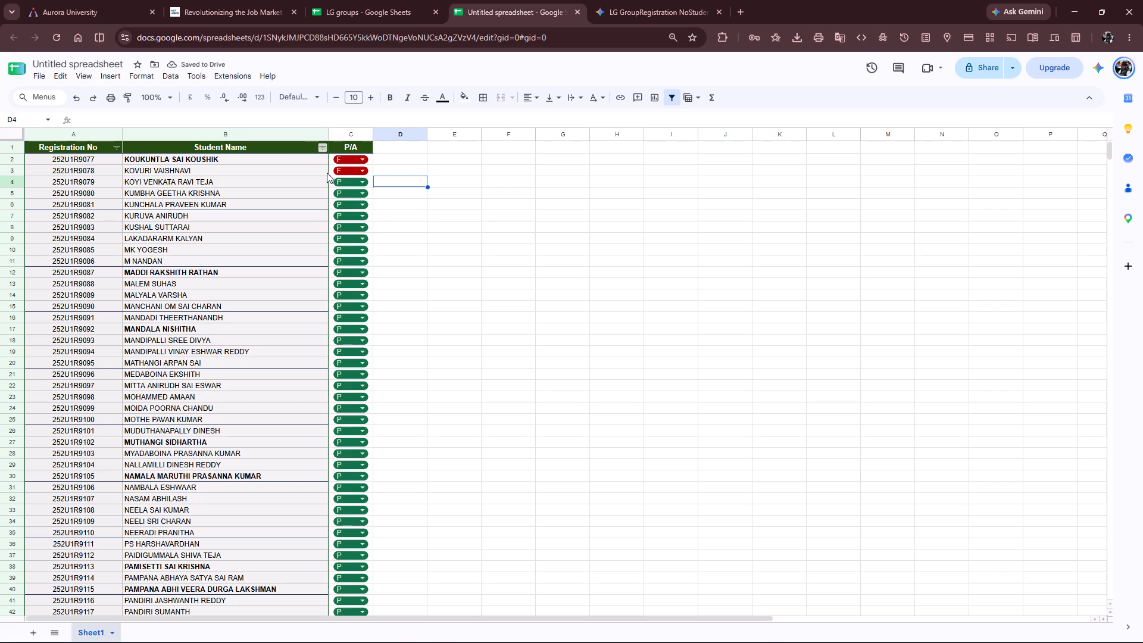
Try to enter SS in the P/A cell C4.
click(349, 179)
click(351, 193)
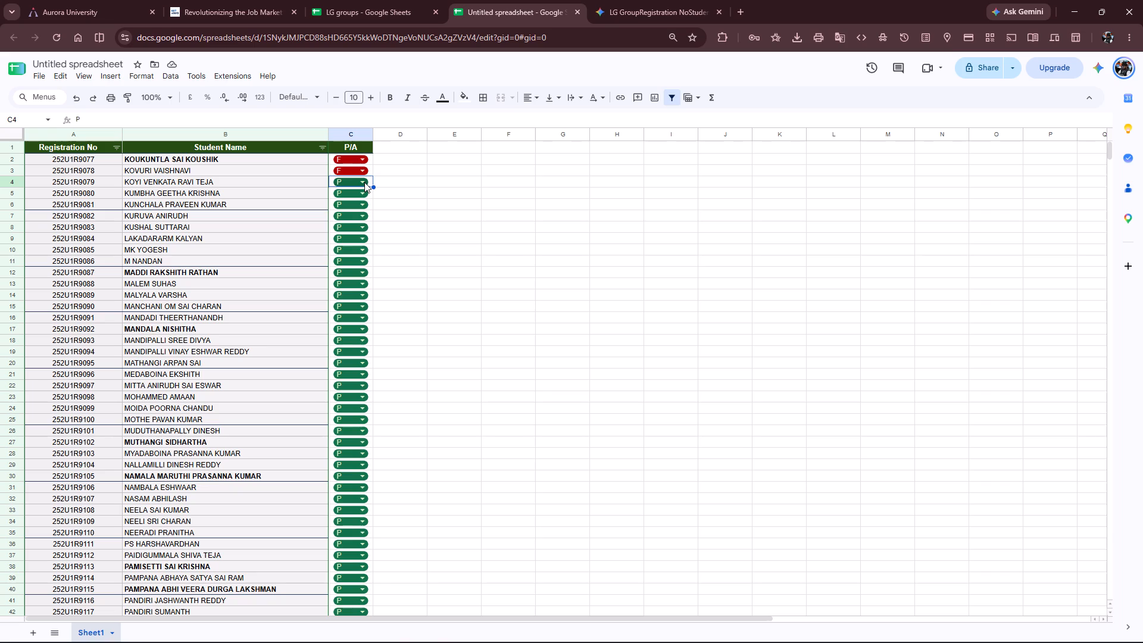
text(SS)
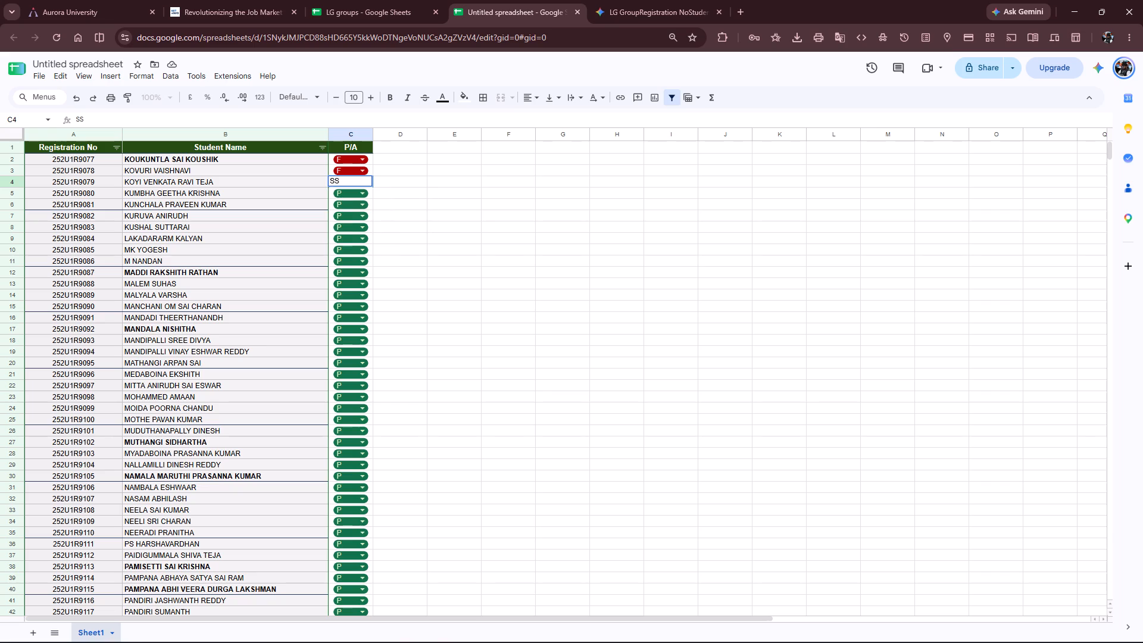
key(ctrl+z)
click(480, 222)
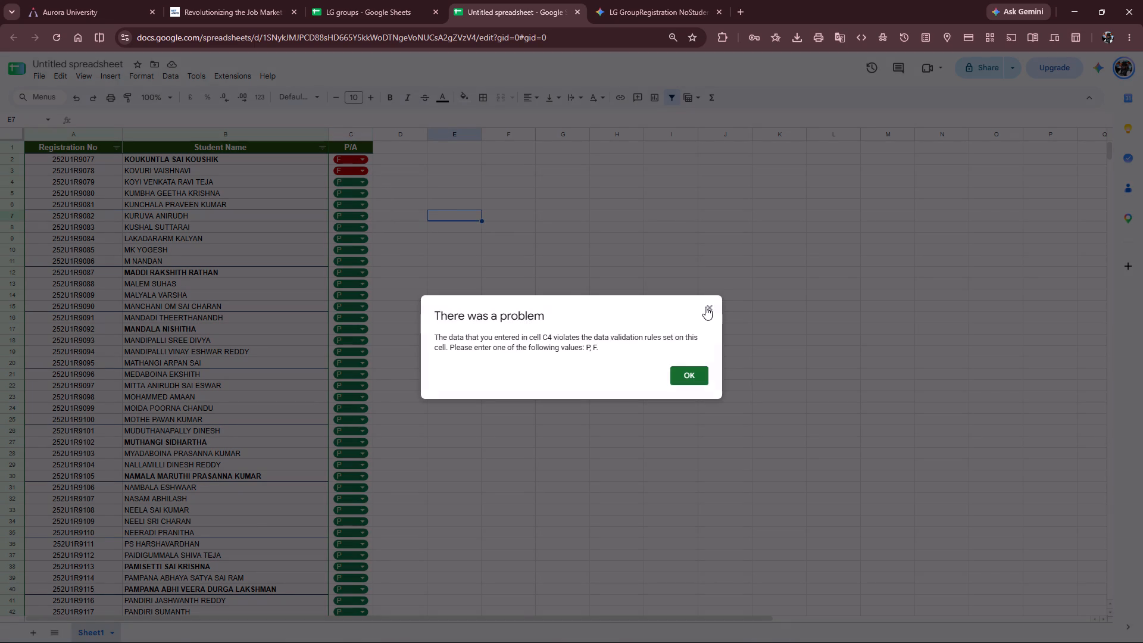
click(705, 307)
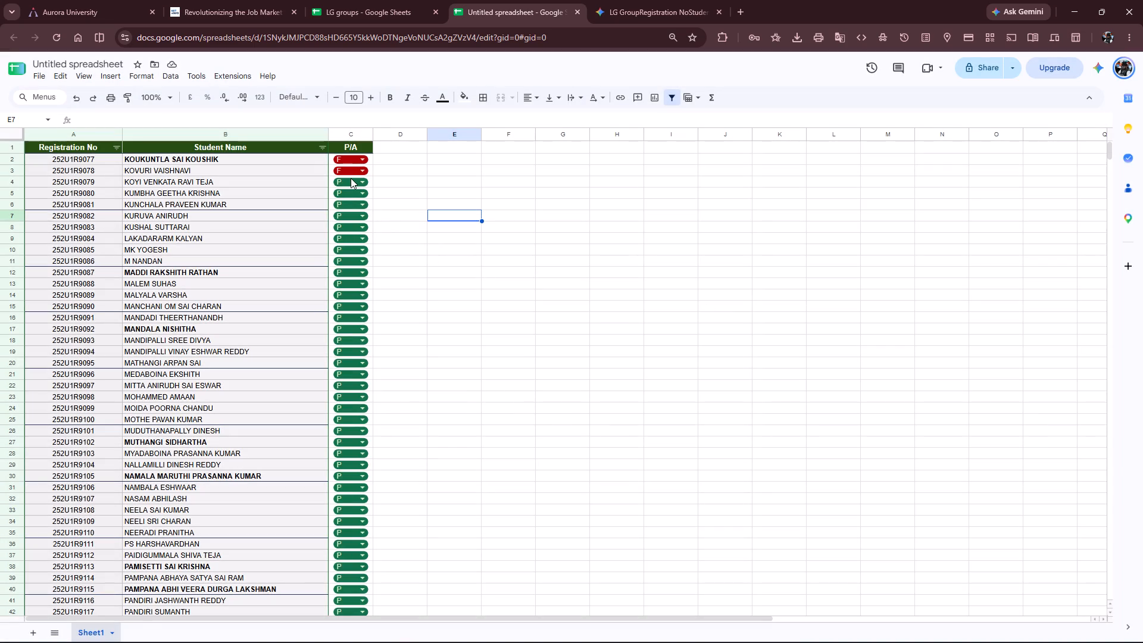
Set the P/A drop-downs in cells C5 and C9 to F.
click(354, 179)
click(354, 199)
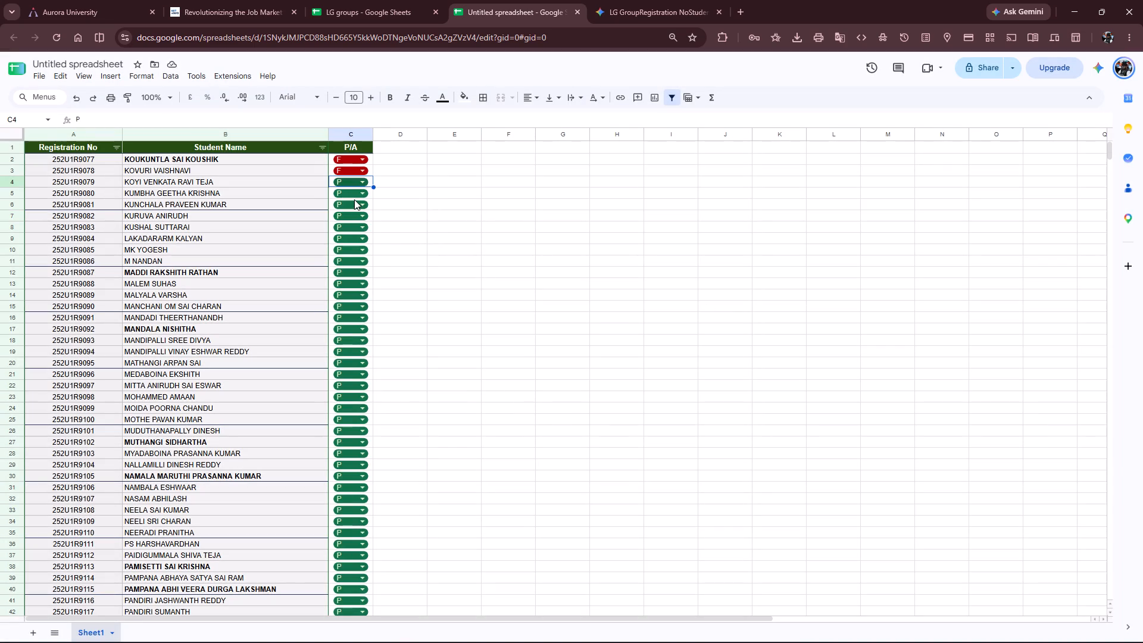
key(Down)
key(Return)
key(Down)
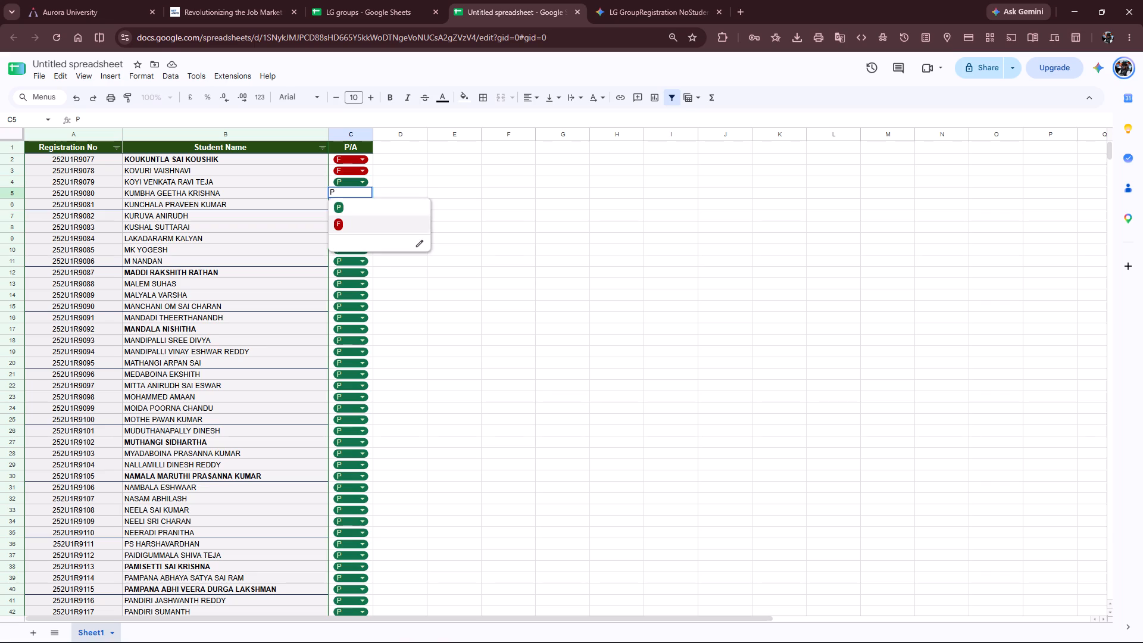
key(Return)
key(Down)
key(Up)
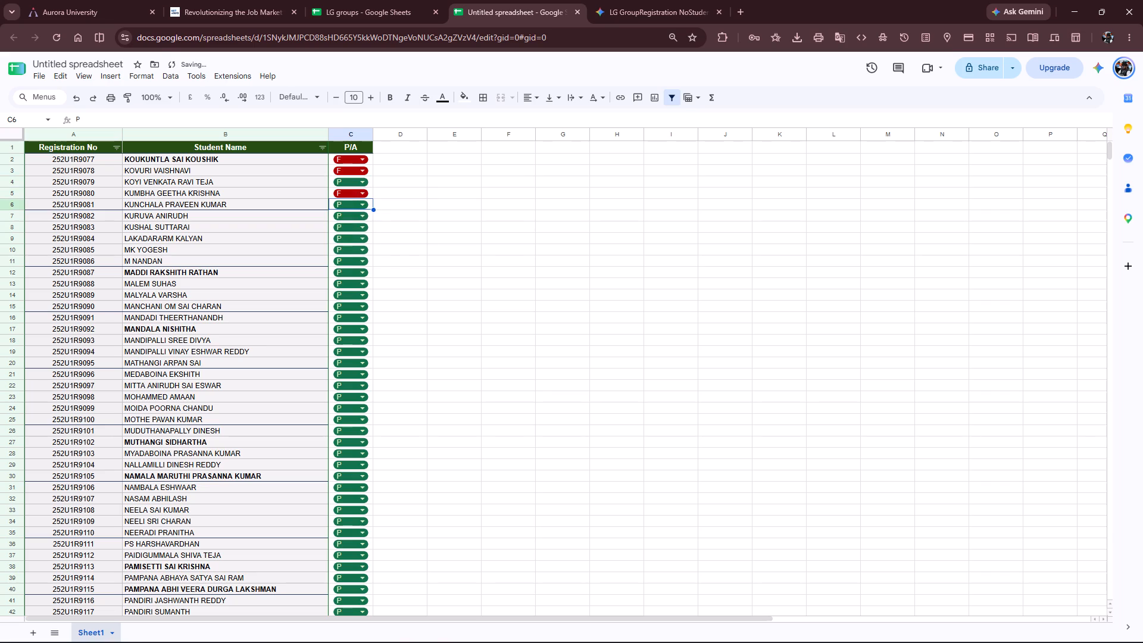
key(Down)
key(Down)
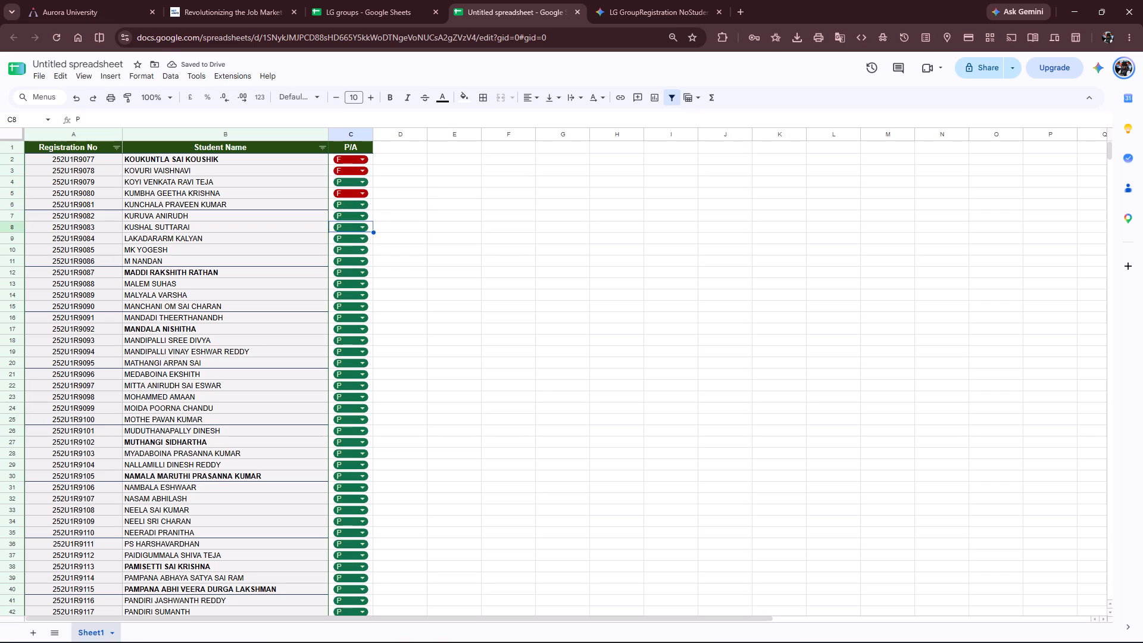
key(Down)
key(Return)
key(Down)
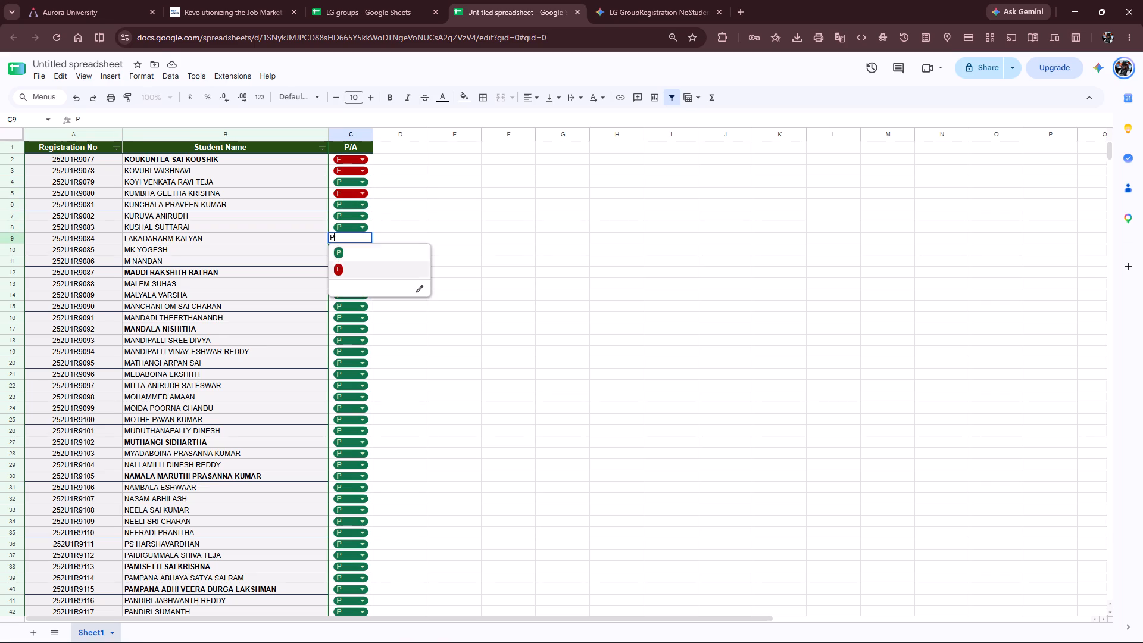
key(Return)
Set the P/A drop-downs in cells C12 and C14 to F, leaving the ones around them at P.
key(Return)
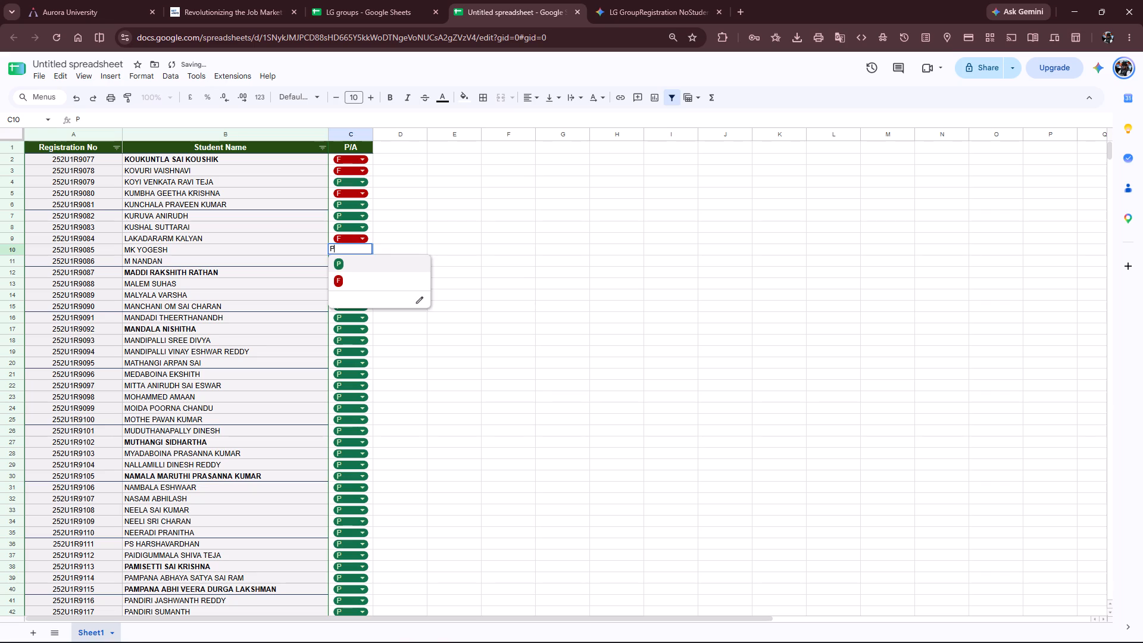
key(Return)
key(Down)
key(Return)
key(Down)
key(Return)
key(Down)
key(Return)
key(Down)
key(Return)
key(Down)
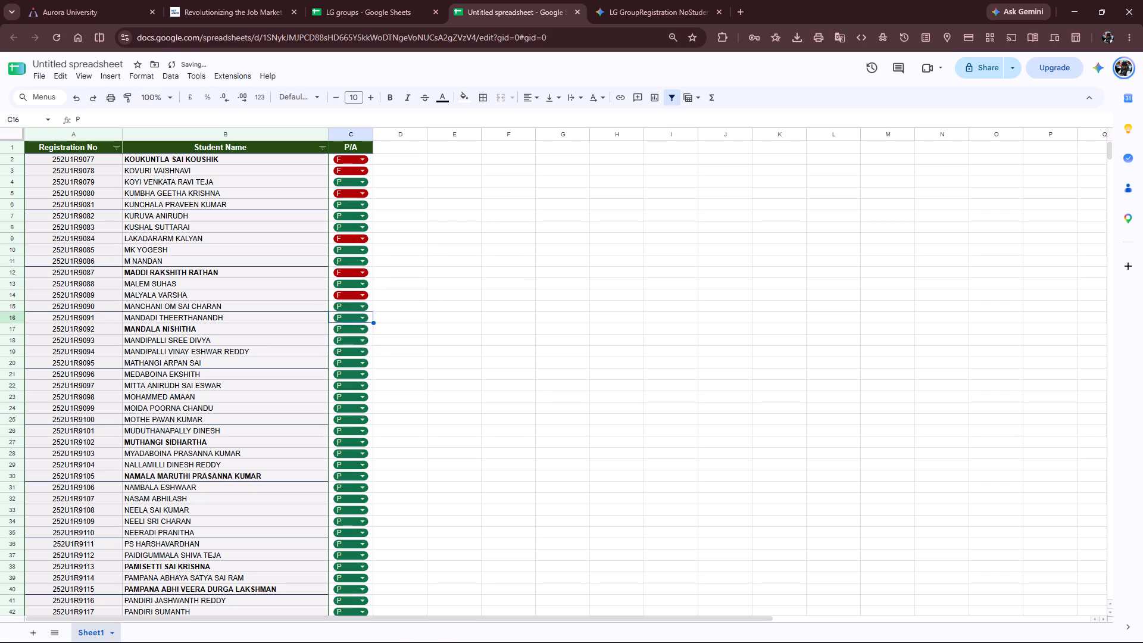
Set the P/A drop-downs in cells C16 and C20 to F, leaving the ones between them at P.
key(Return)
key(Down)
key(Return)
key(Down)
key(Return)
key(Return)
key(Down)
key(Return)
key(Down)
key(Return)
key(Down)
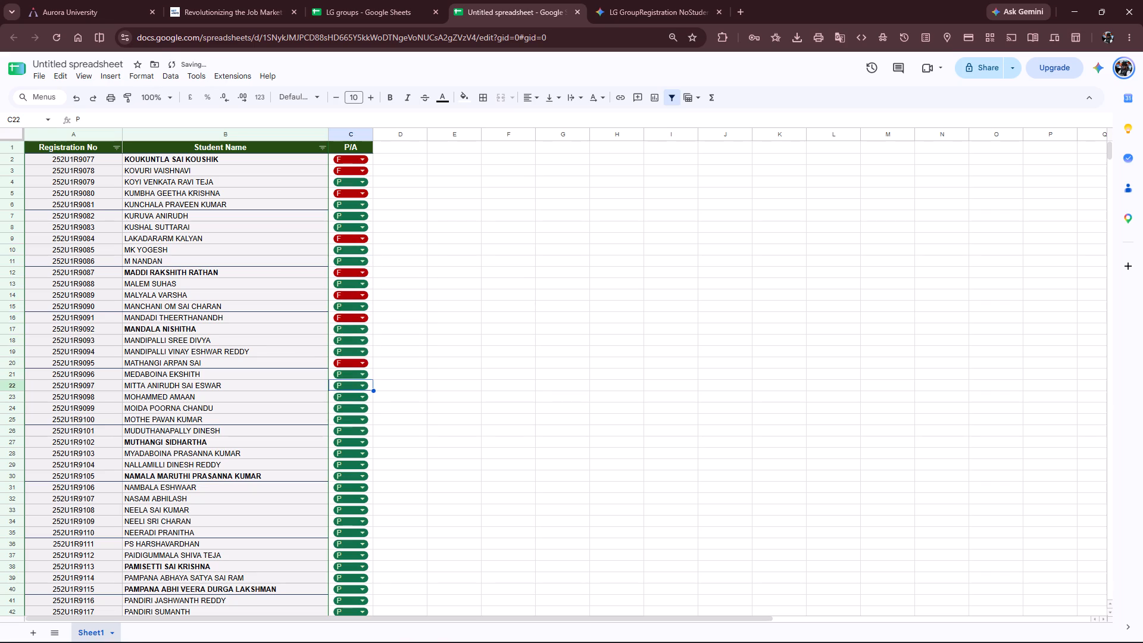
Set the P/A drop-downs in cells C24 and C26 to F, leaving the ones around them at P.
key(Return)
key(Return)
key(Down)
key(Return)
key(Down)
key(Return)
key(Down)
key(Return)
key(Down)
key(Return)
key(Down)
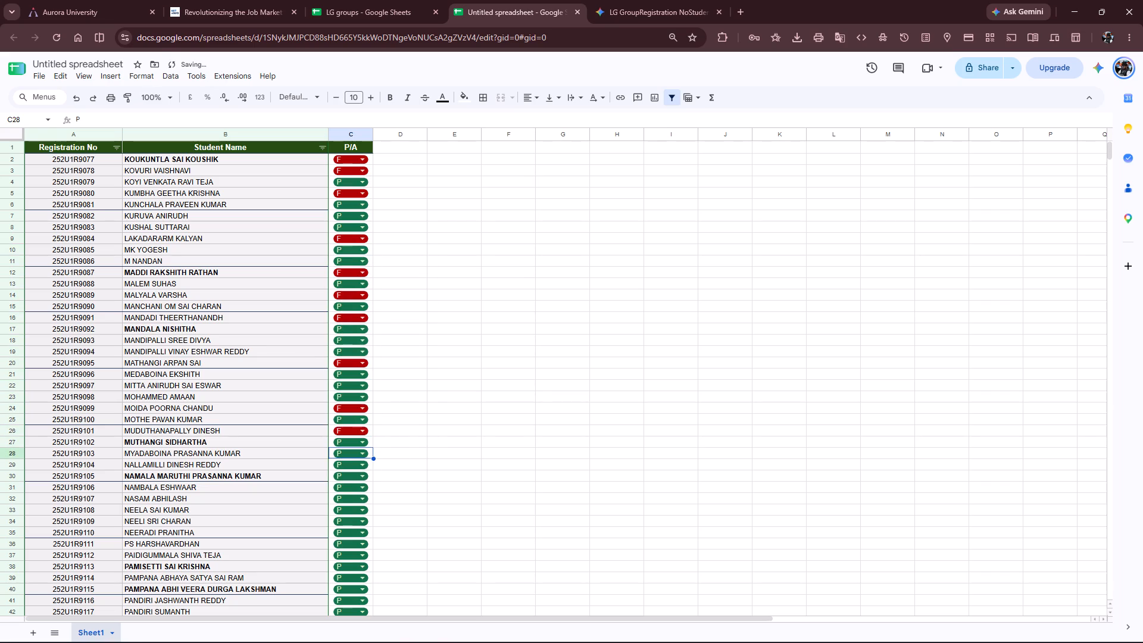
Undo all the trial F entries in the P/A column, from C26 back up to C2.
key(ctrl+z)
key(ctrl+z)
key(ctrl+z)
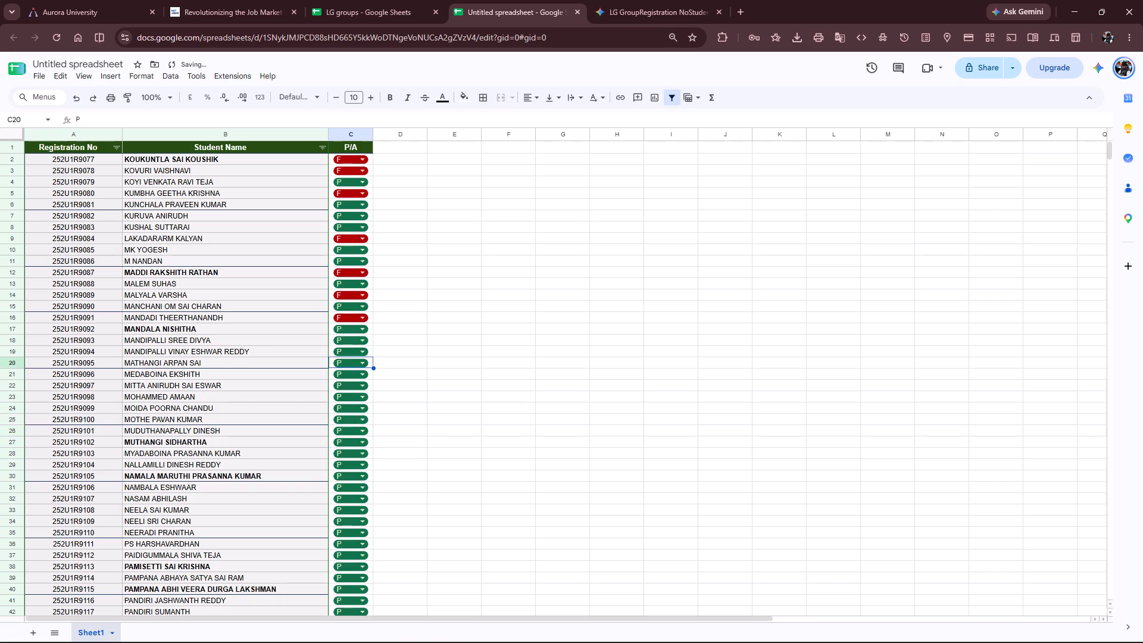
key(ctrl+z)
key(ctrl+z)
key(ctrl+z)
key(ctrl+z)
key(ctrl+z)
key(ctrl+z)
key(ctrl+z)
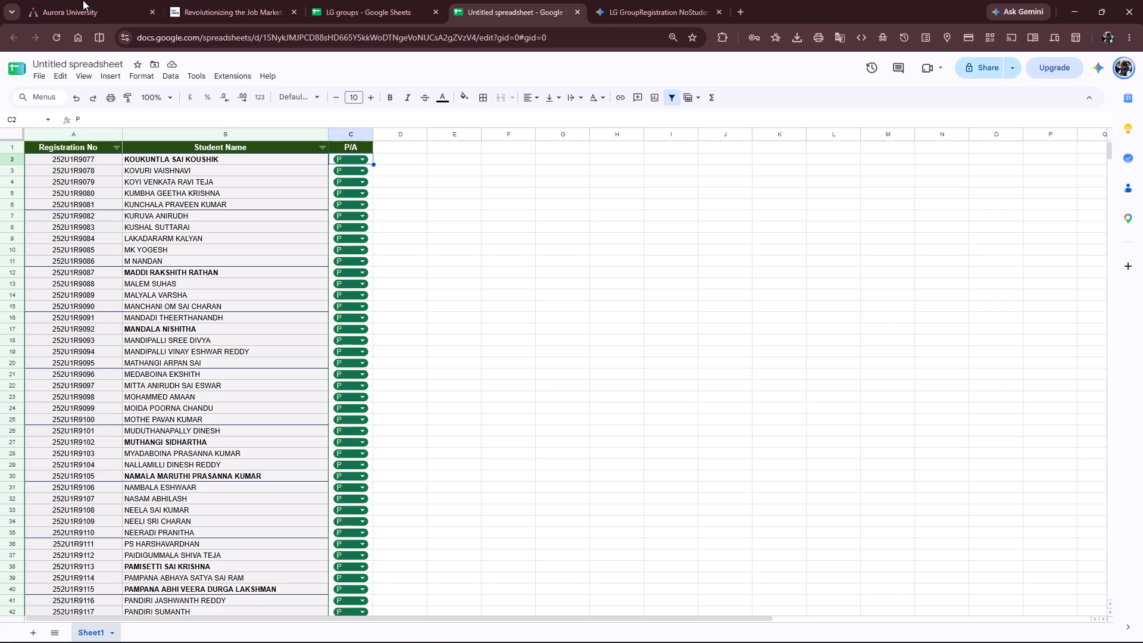
Switch to the learning portal and go back in the daily schedule to Friday, October 30, 2026.
click(182, 0)
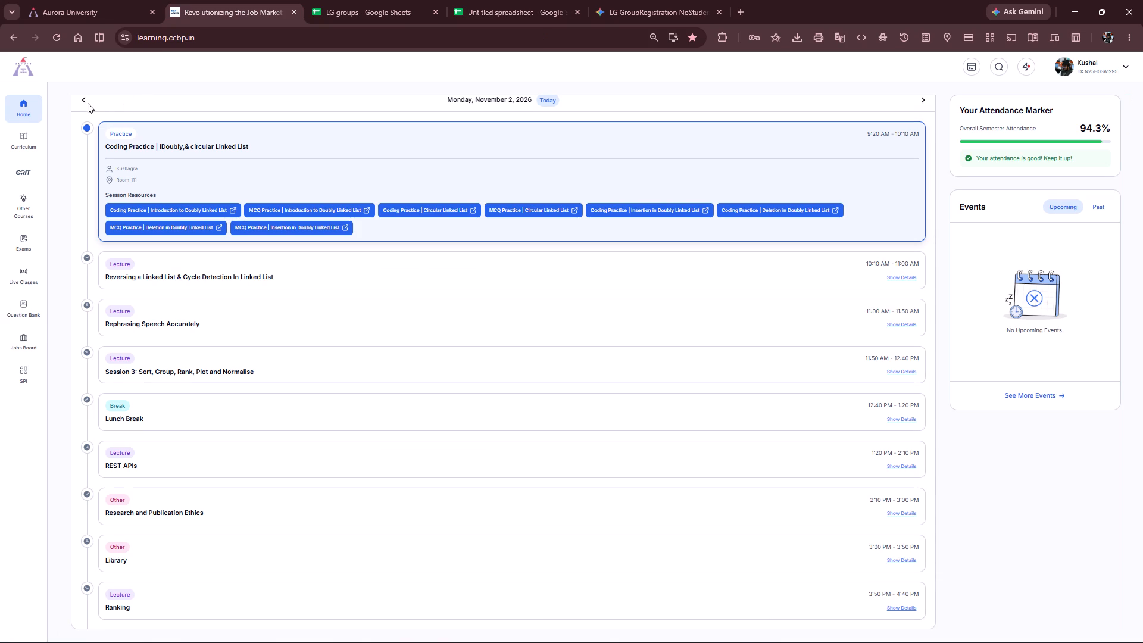
click(88, 103)
click(83, 102)
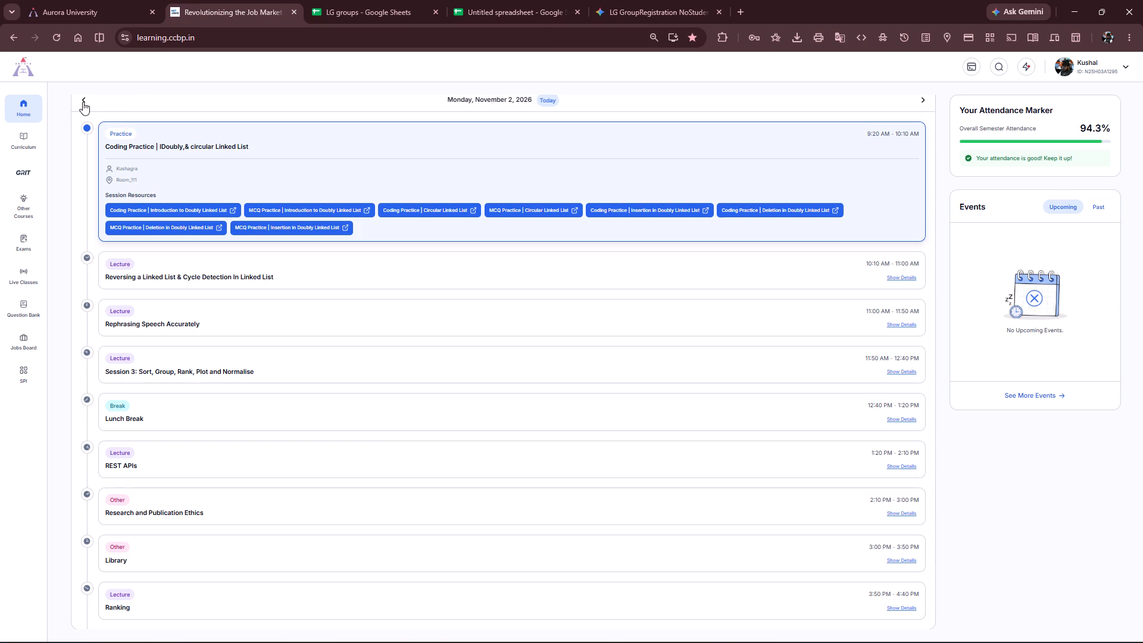
click(83, 102)
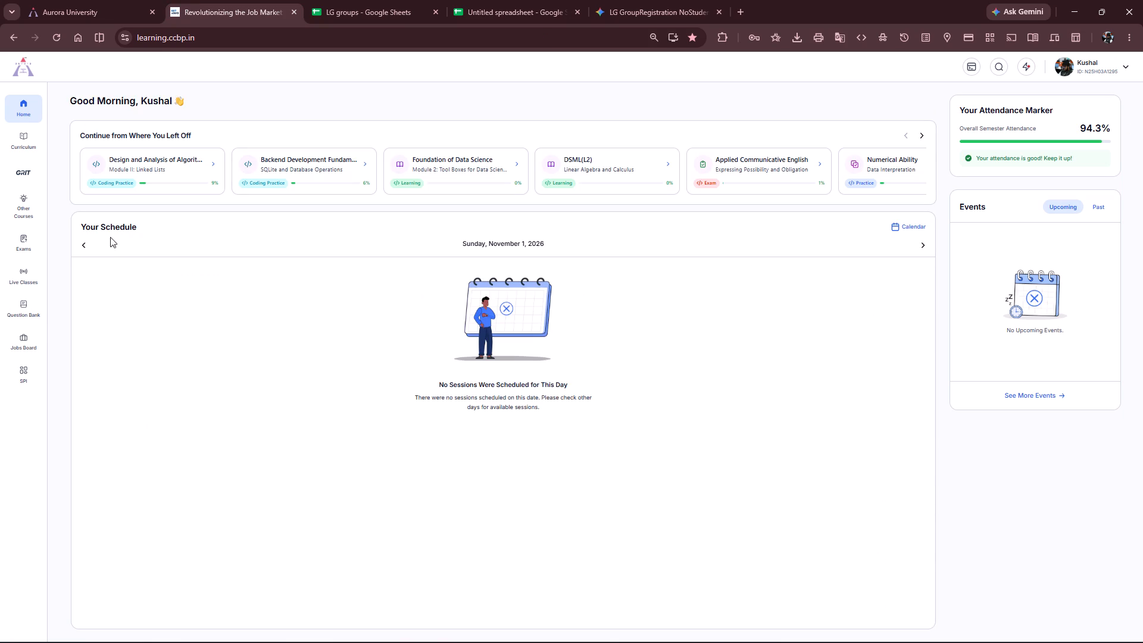
click(86, 247)
click(86, 247)
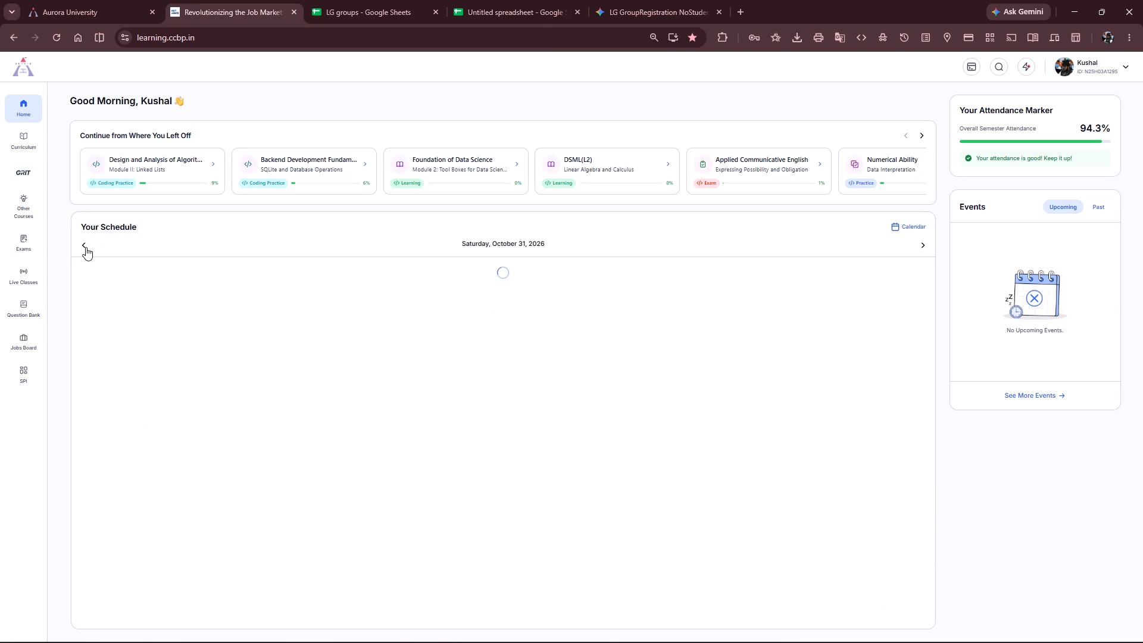
scroll(450, 339, down, 2)
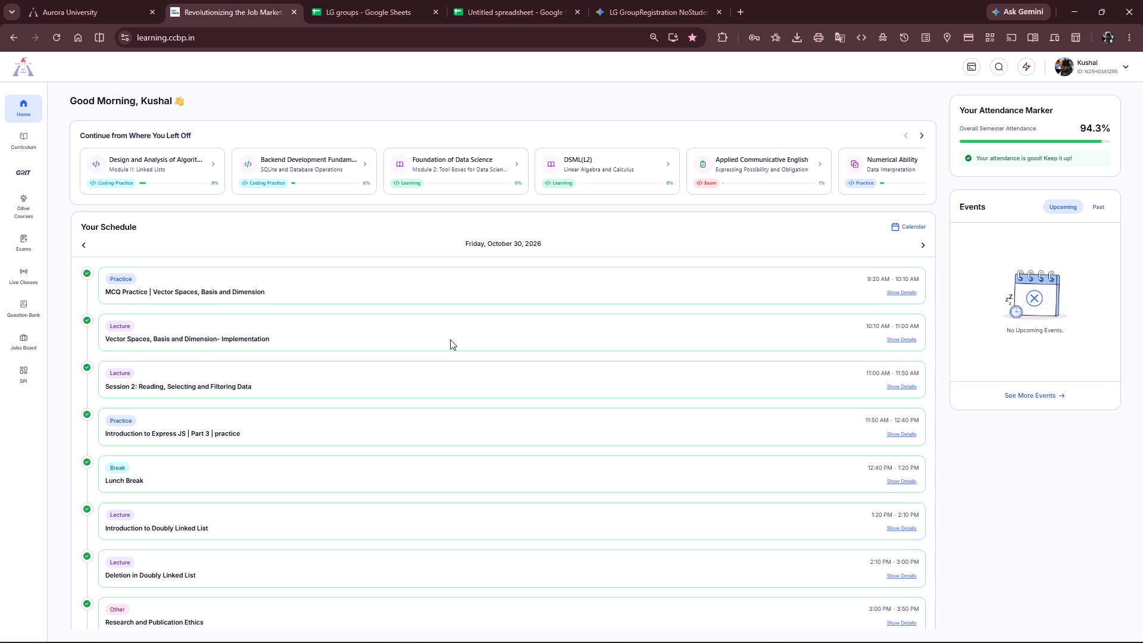
Expand the details of Friday's sessions one by one, from MCQ Practice on Vector Spaces through the Lunch Break.
scroll(450, 339, down, 3)
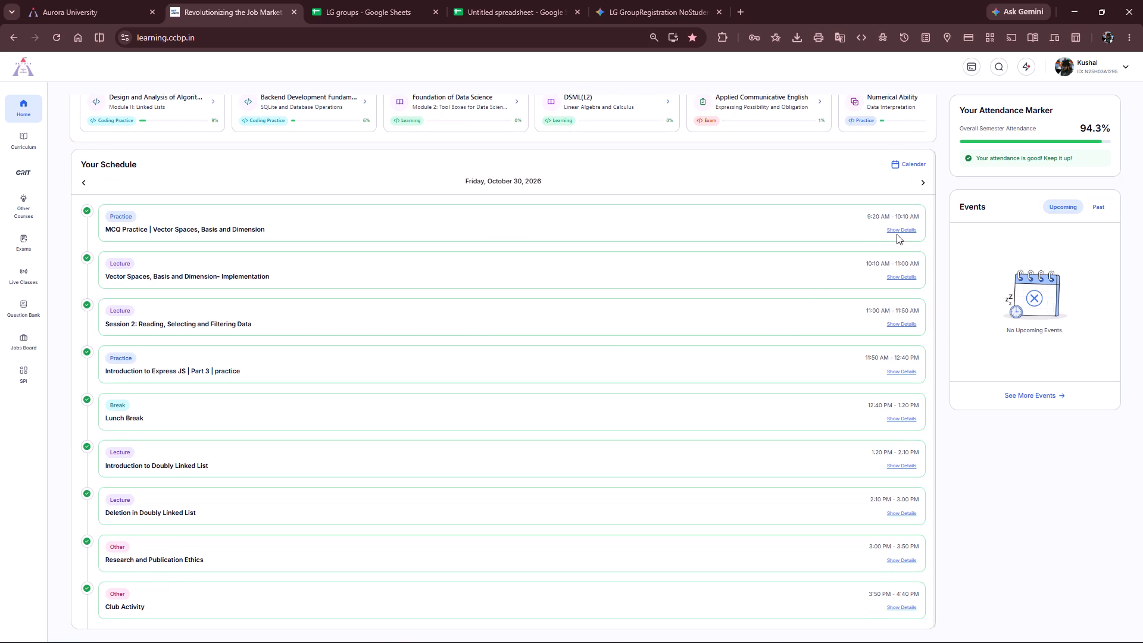
click(904, 230)
scroll(816, 316, down, 1)
click(899, 277)
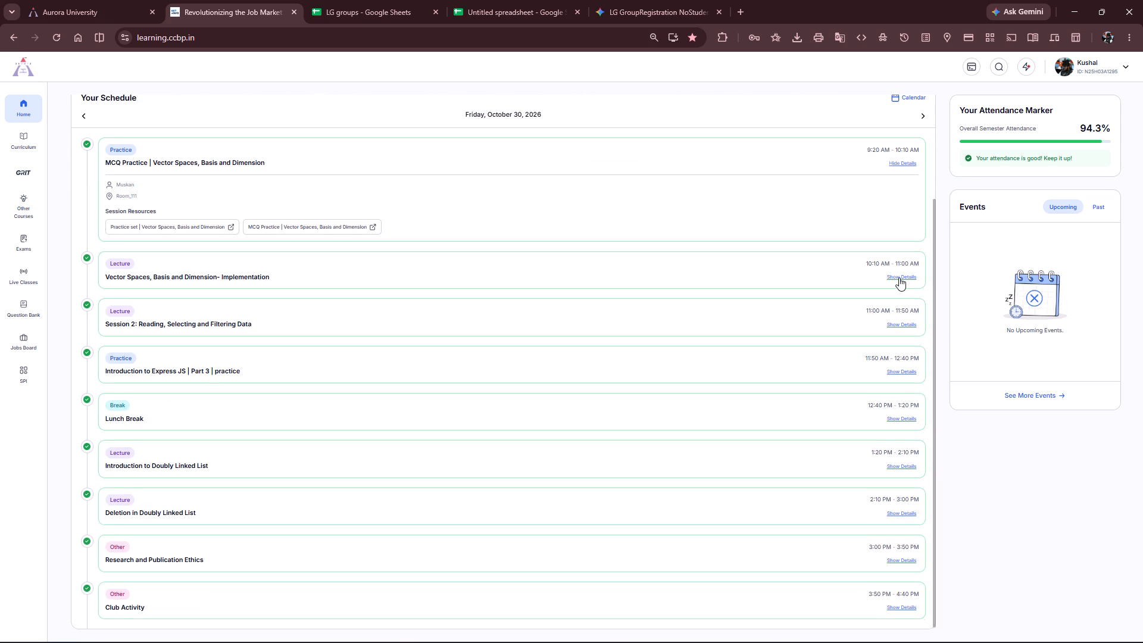
scroll(889, 333, down, 1)
click(892, 329)
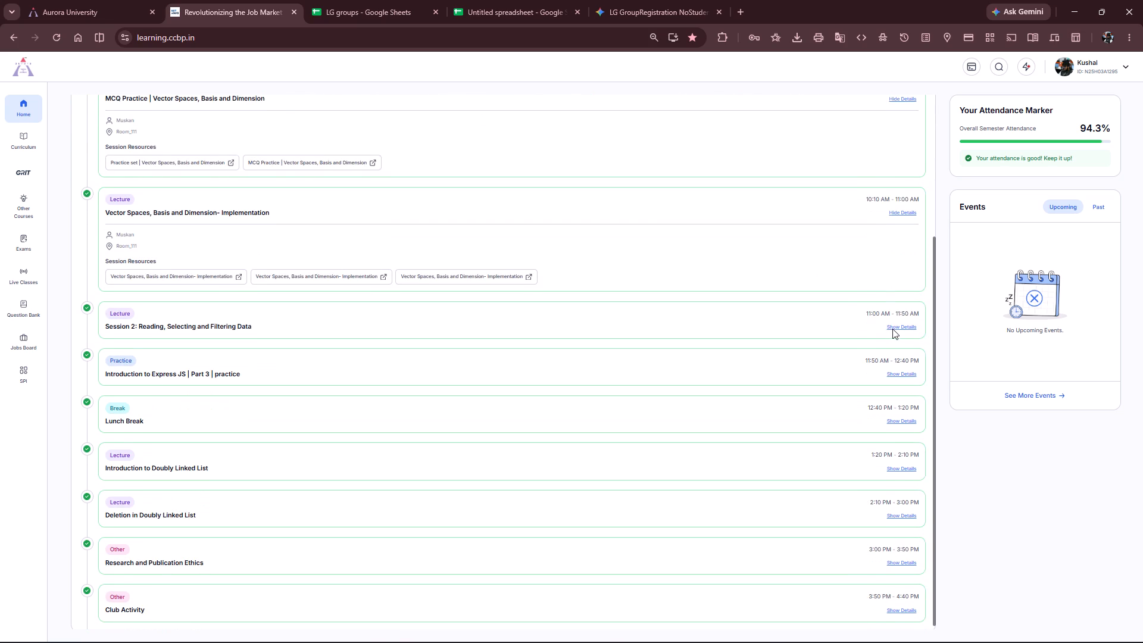
click(894, 327)
scroll(894, 327, down, 1)
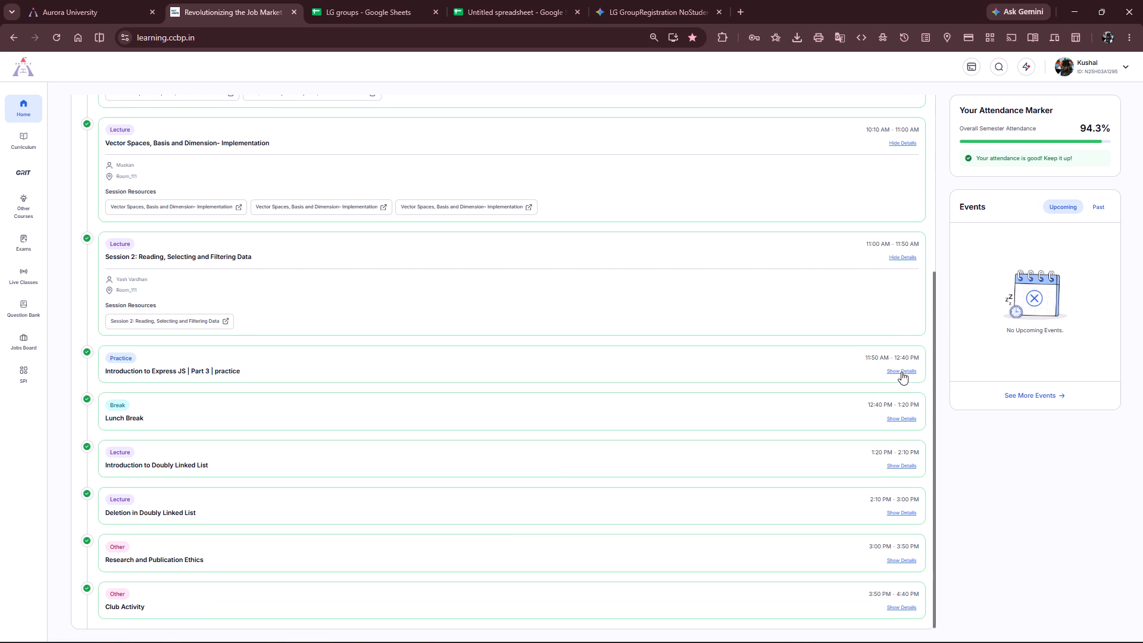
click(901, 372)
scroll(901, 372, down, 1)
click(905, 415)
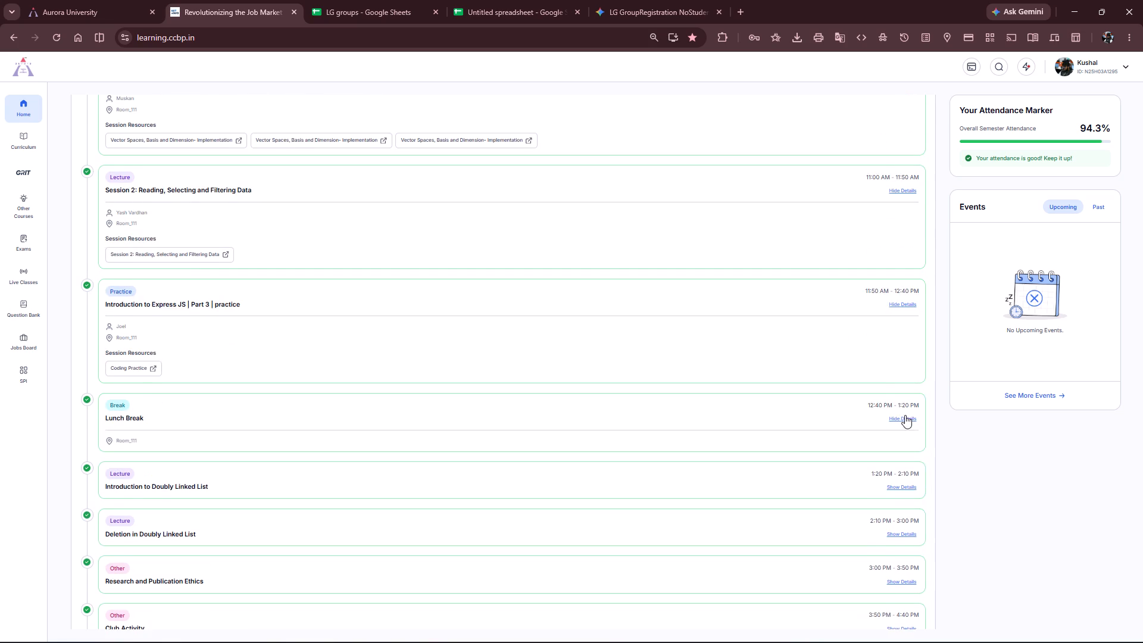
Expand the details of Friday's afternoon sessions, from Introduction to Doubly Linked List through Research and Publication Ethics.
scroll(905, 415, down, 2)
click(899, 463)
scroll(899, 463, down, 2)
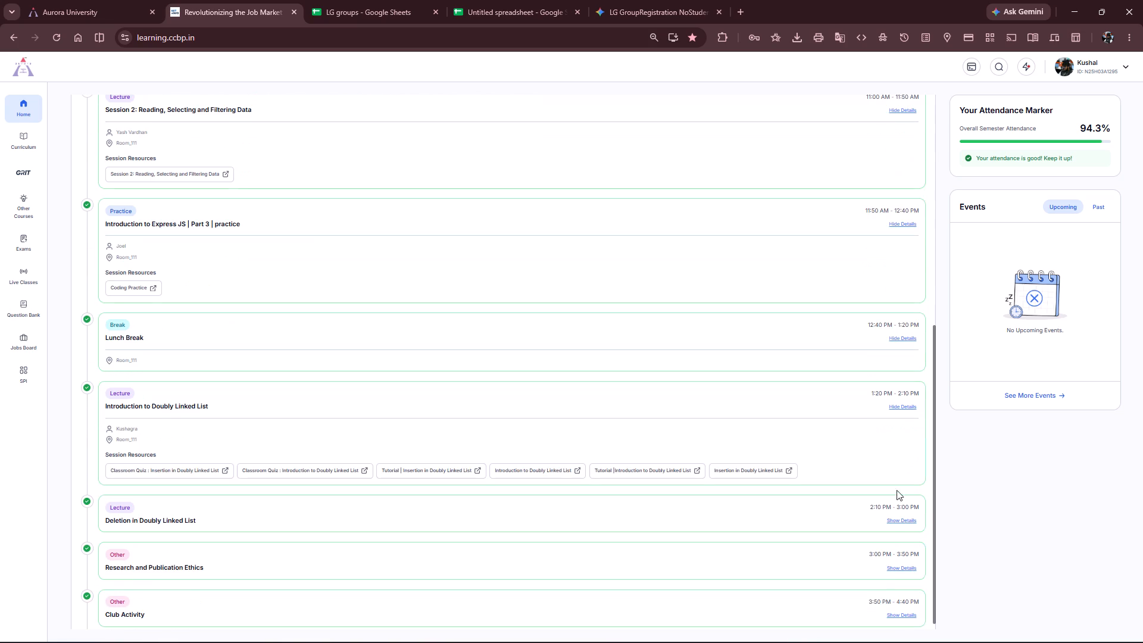
click(914, 517)
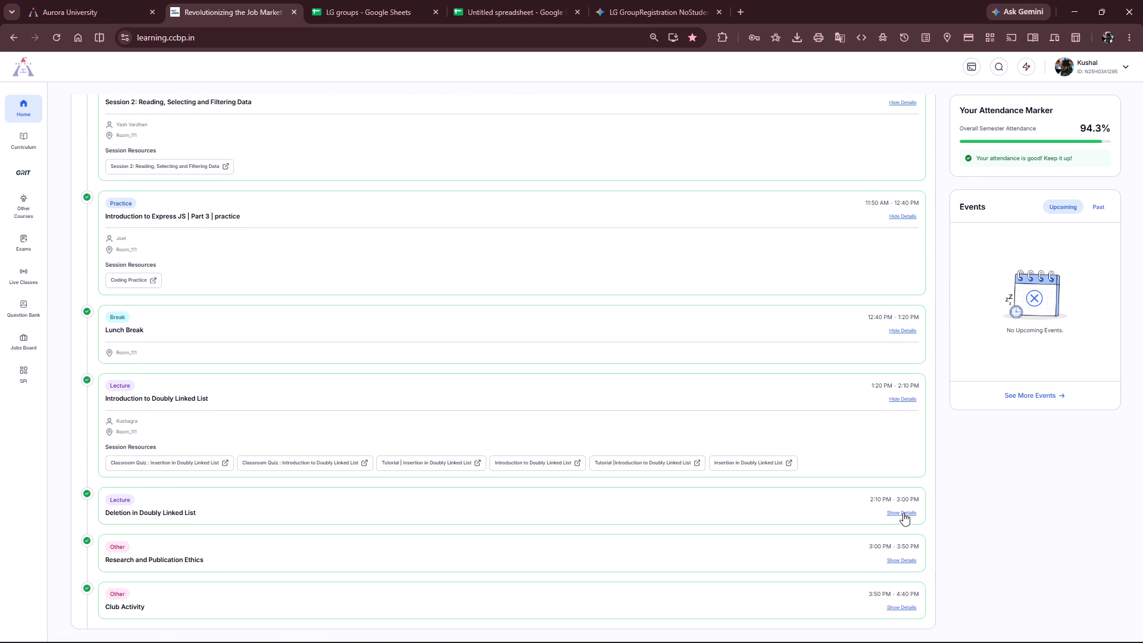
click(903, 512)
scroll(903, 512, down, 3)
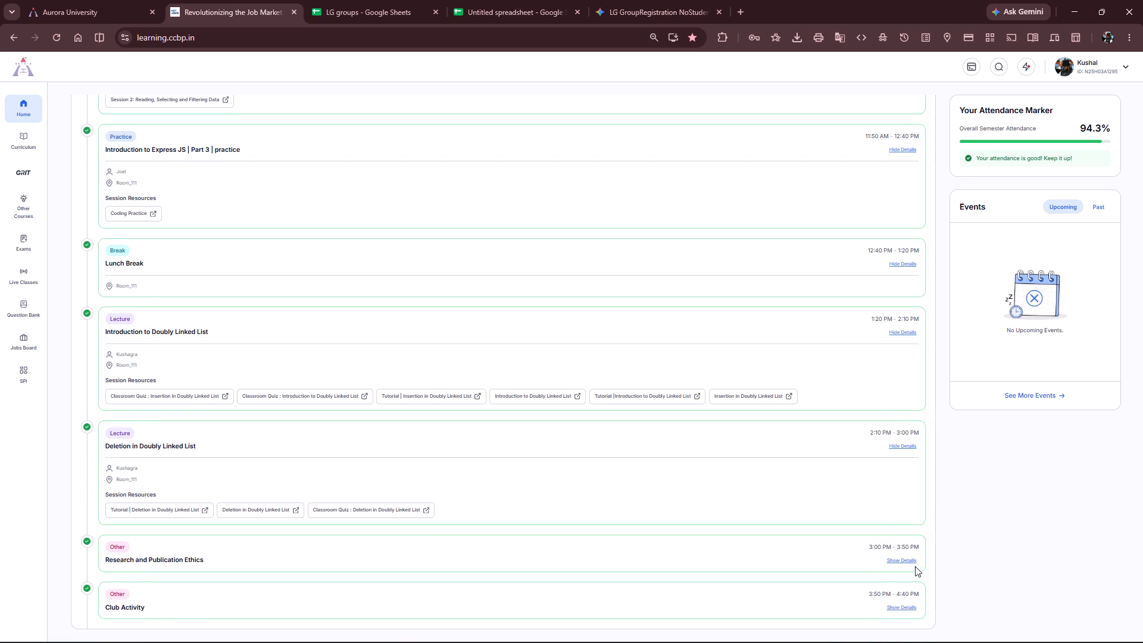
click(914, 561)
scroll(914, 561, down, 2)
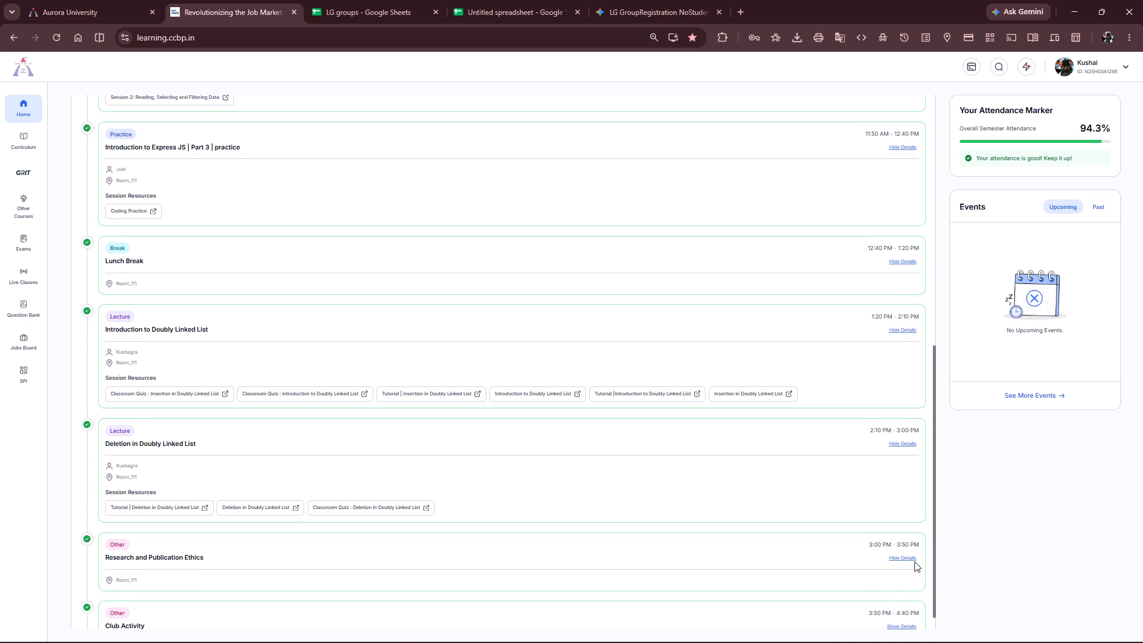
click(900, 603)
scroll(900, 603, down, 4)
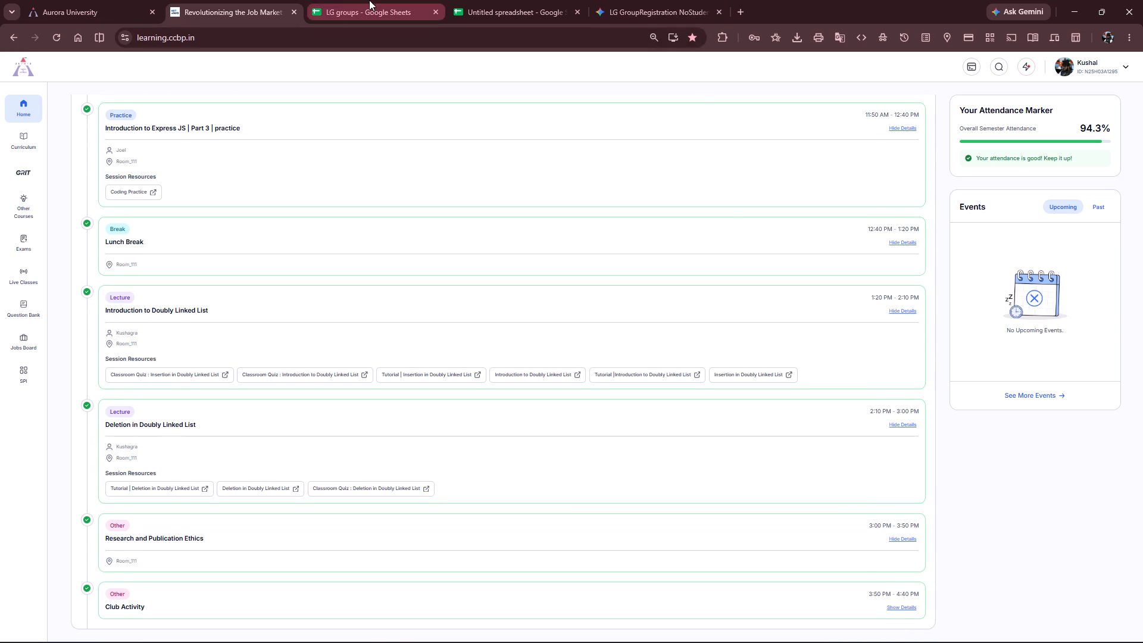
Return the portal's home page to today's schedule, Monday, November 2, 2026.
scroll(120, 61, up, 4)
click(14, 70)
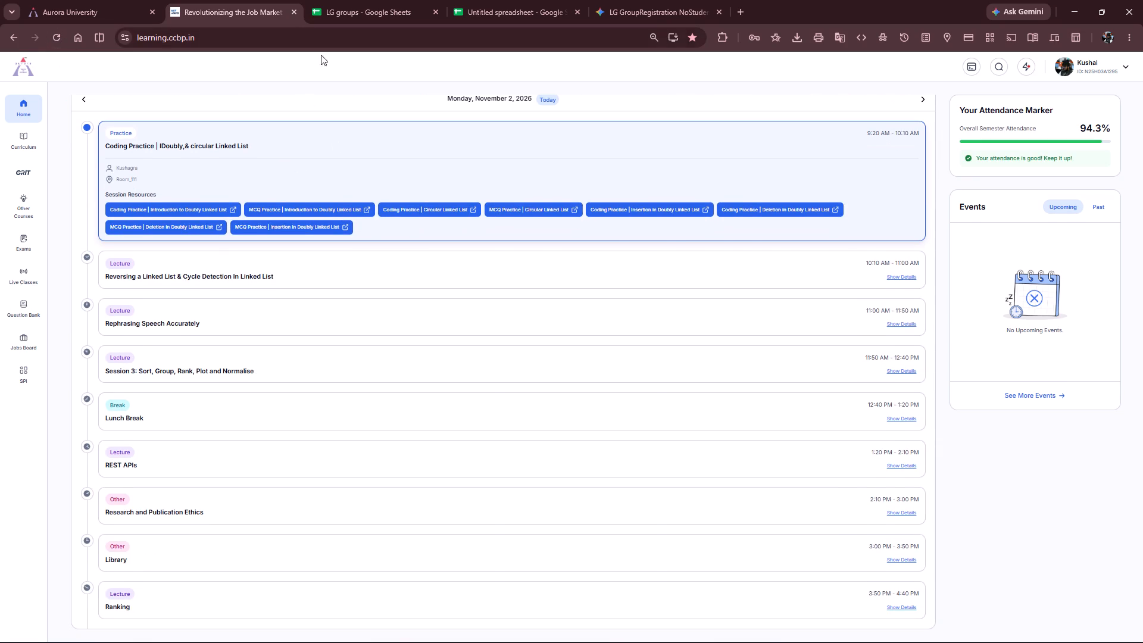
Switch to the LG groups spreadsheet and close it, leaving the untitled attendance spreadsheet open.
click(345, 0)
scroll(473, 224, up, 5)
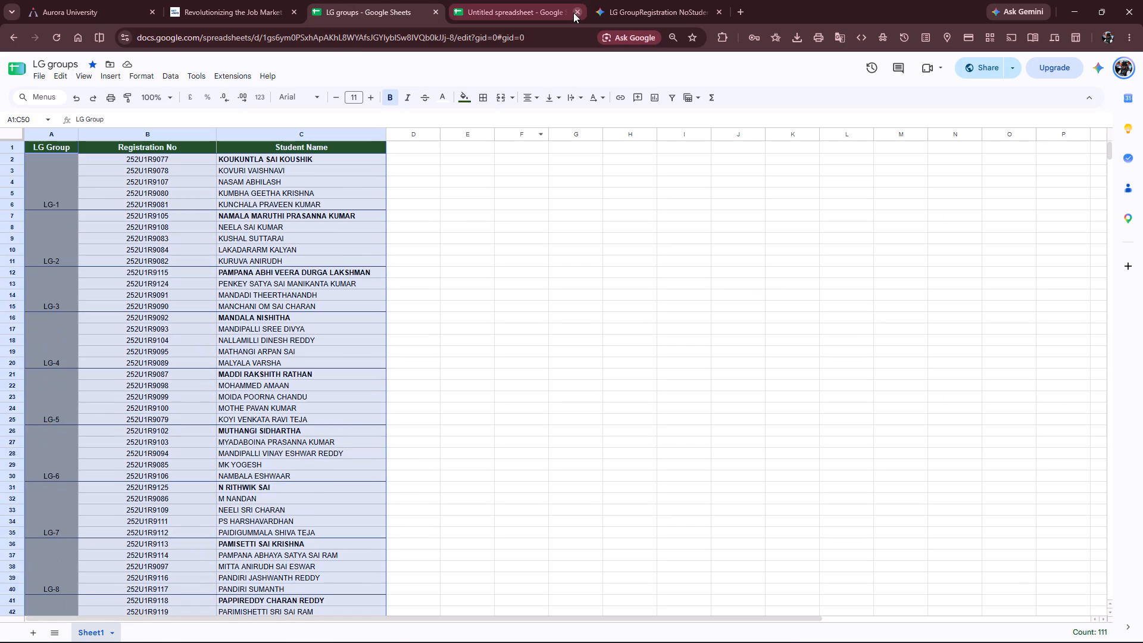
click(437, 11)
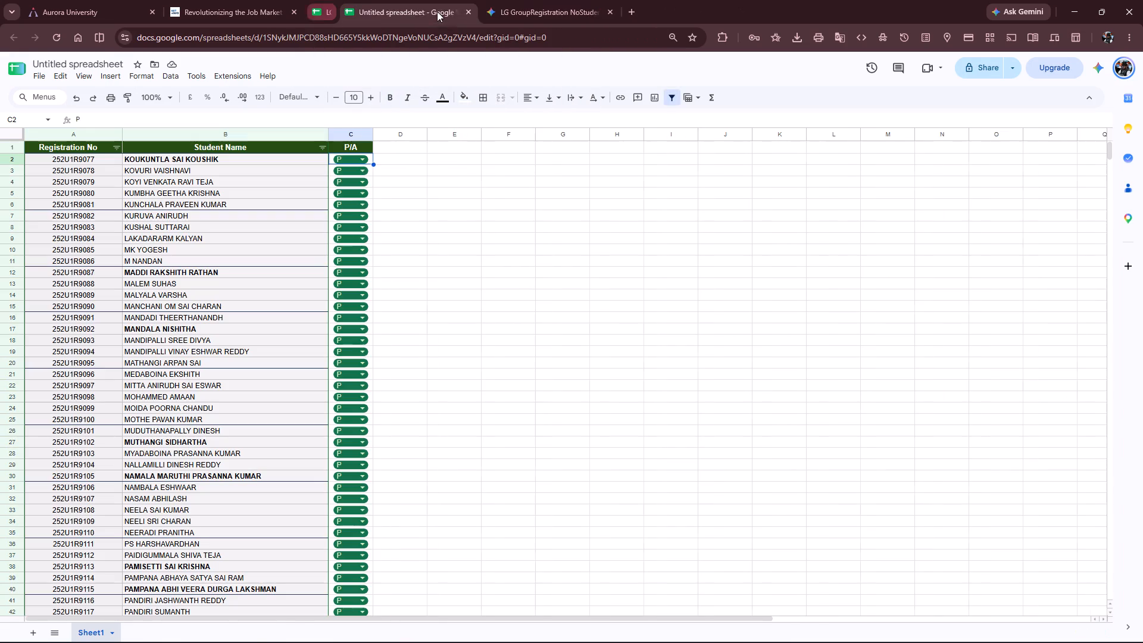
Rename the untitled attendance spreadsheet as A/P.
click(107, 67)
click(86, 64)
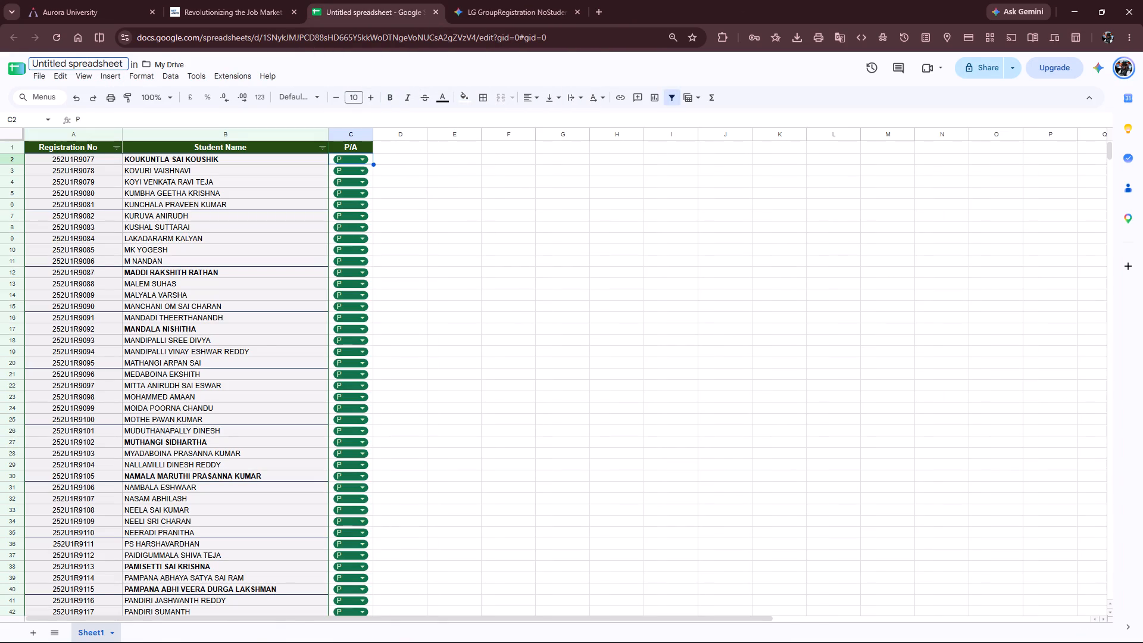
key(ctrl+a)
key(BackSpace)
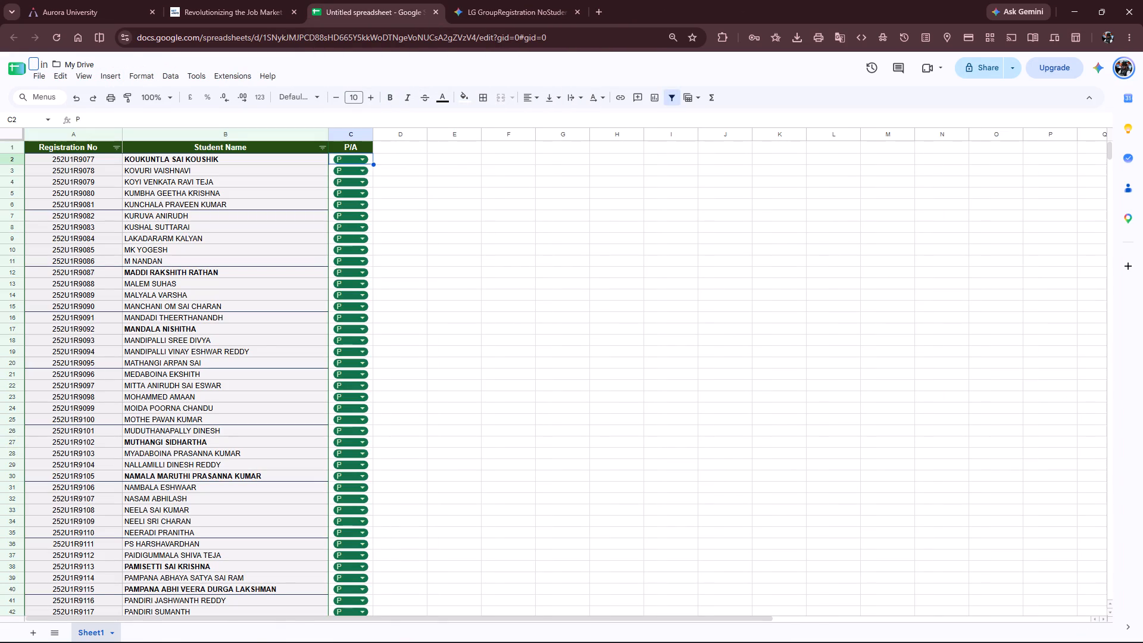
key(a)
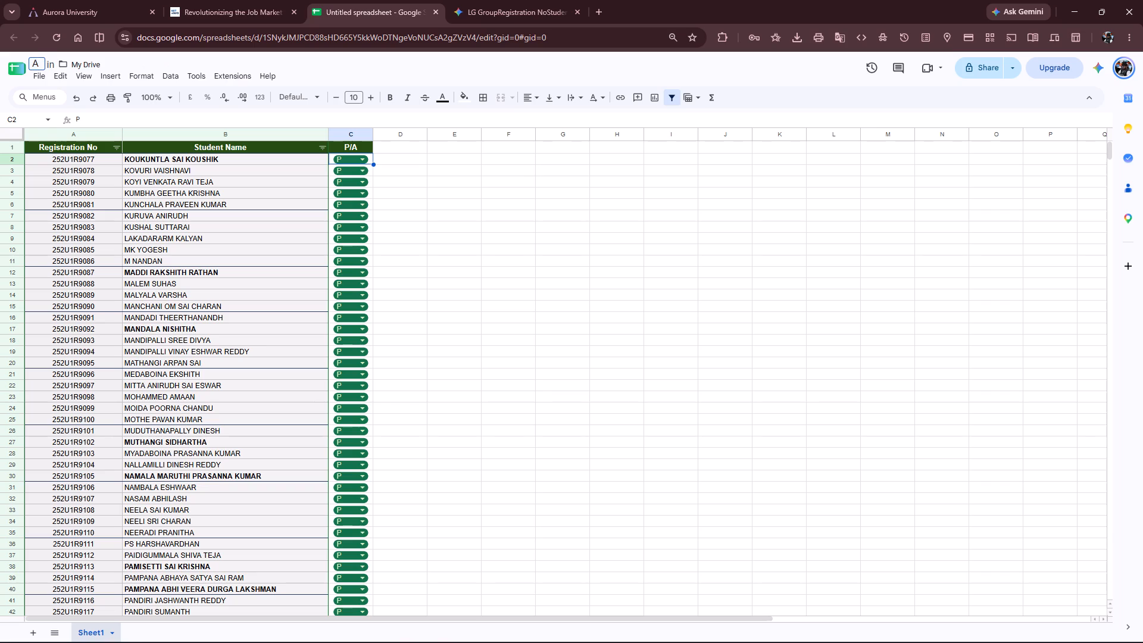
text(/P)
click(446, 151)
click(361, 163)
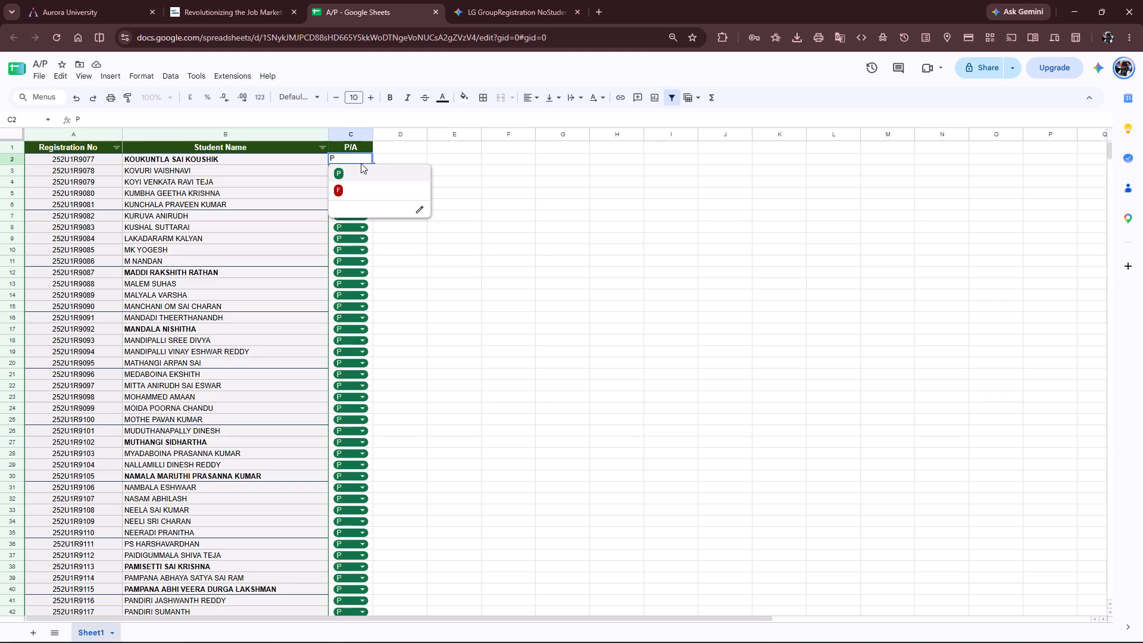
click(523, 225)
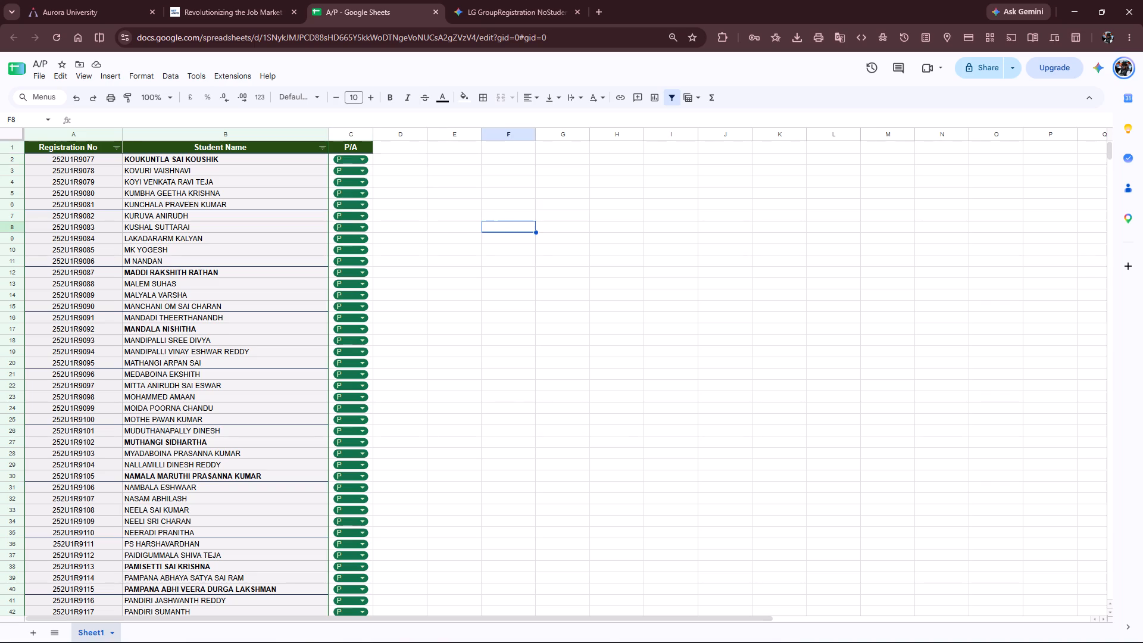